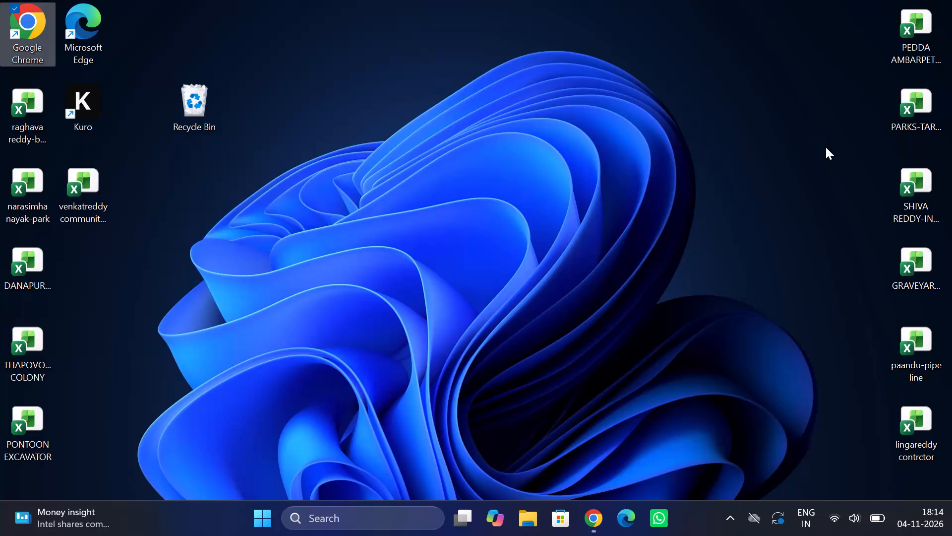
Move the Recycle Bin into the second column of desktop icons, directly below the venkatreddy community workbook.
{"action": "left_click_drag", "start_coordinate": [196, 109], "coordinate": [93, 270]}
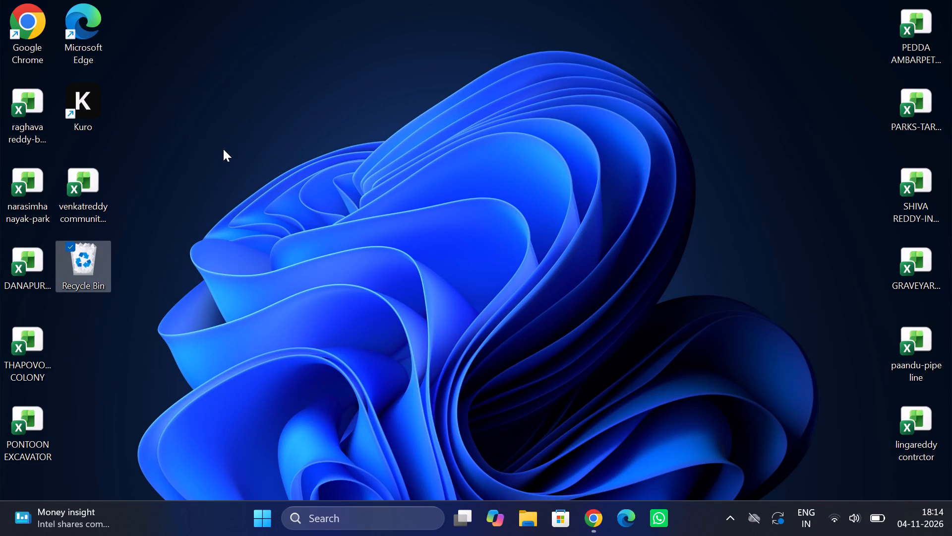
{"action": "left_click", "coordinate": [223, 149]}
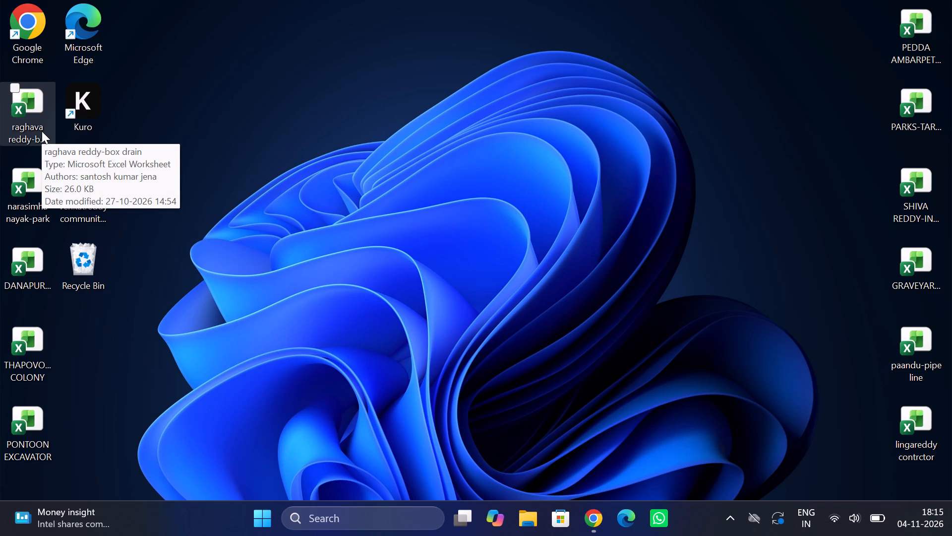
{"action": "left_click", "coordinate": [264, 130]}
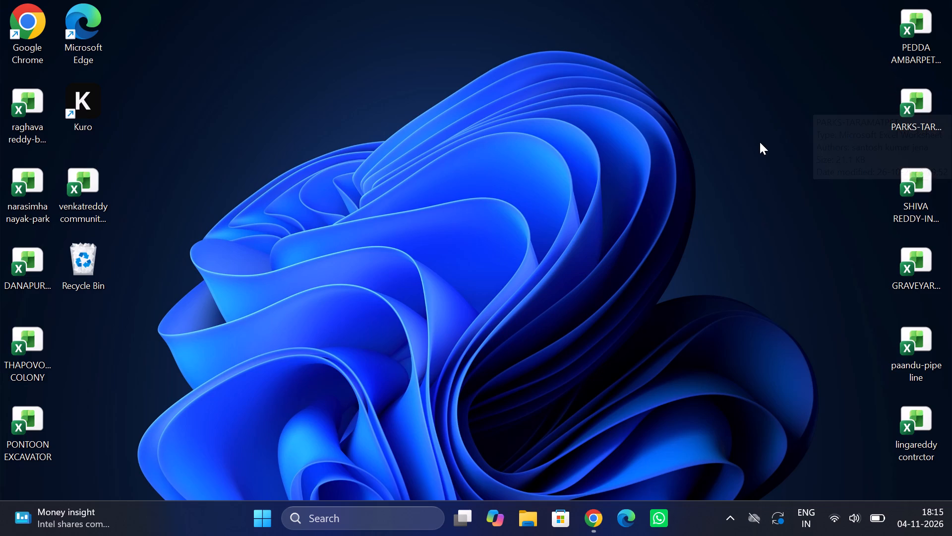
Open the PARKS-TARAMATPET Excel workbook from the desktop.
{"action": "left_click", "coordinate": [916, 117]}
{"action": "double_click", "coordinate": [916, 117]}
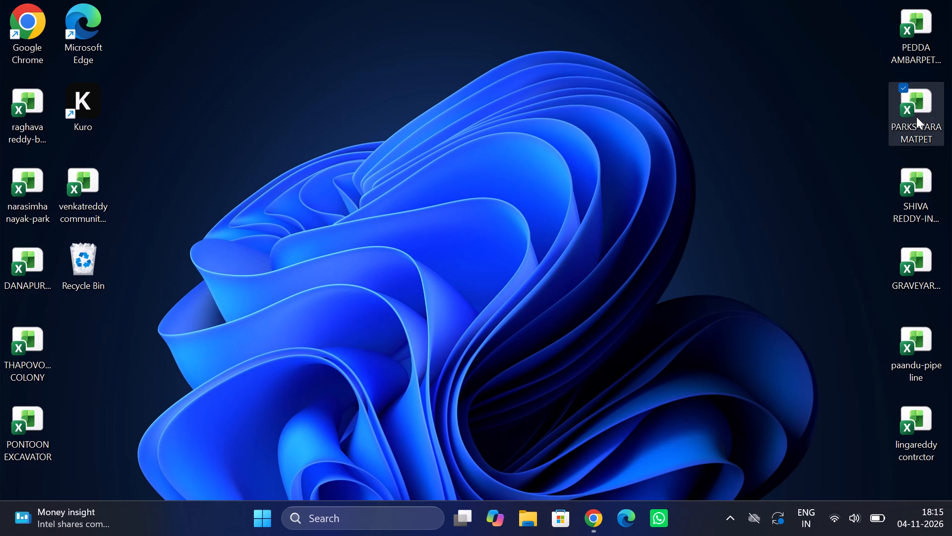
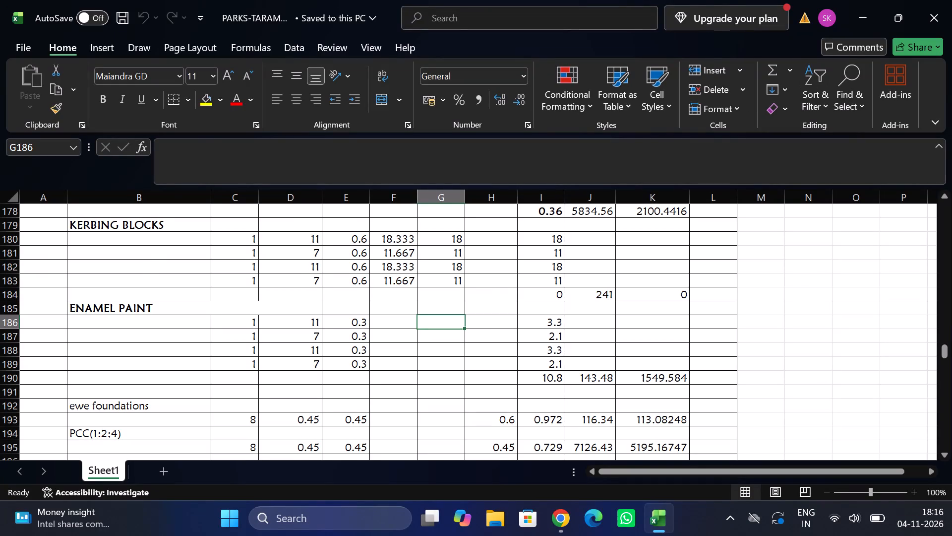
Look over the estimate sheet from the Shilpi Colony heading down to the Pasunulapalle section.
{"action": "scroll", "coordinate": [387, 268], "scroll_direction": "up", "scroll_amount": 17}
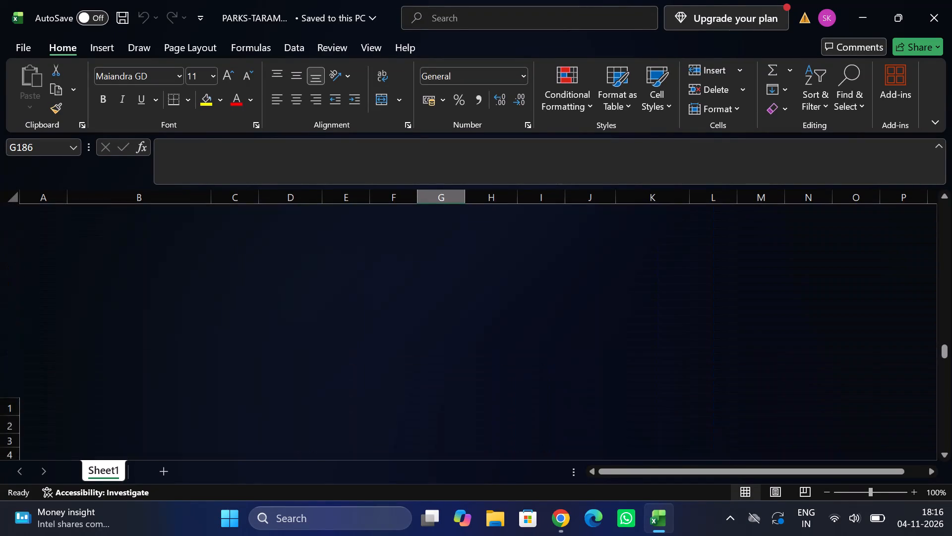
{"action": "scroll", "coordinate": [387, 268], "scroll_direction": "up", "scroll_amount": 1}
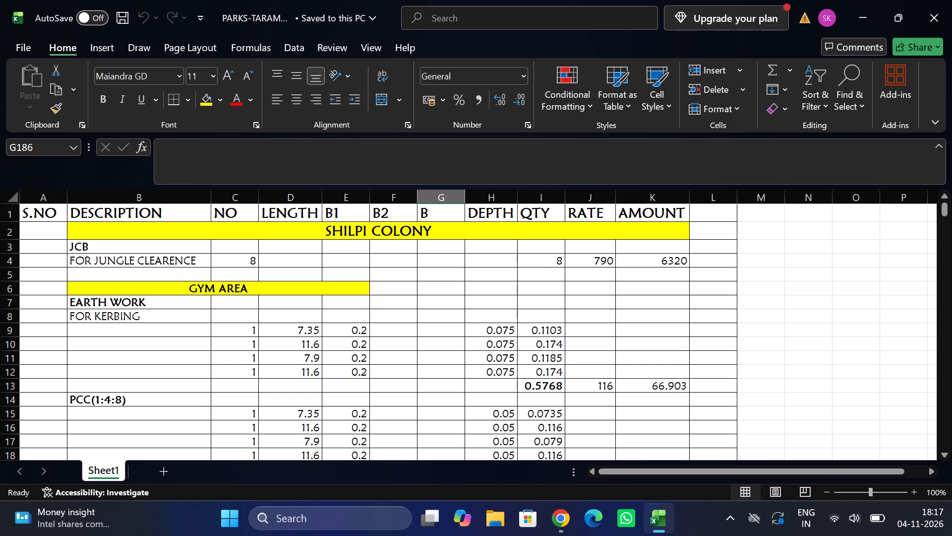
{"action": "scroll", "coordinate": [406, 345], "scroll_direction": "down", "scroll_amount": 3}
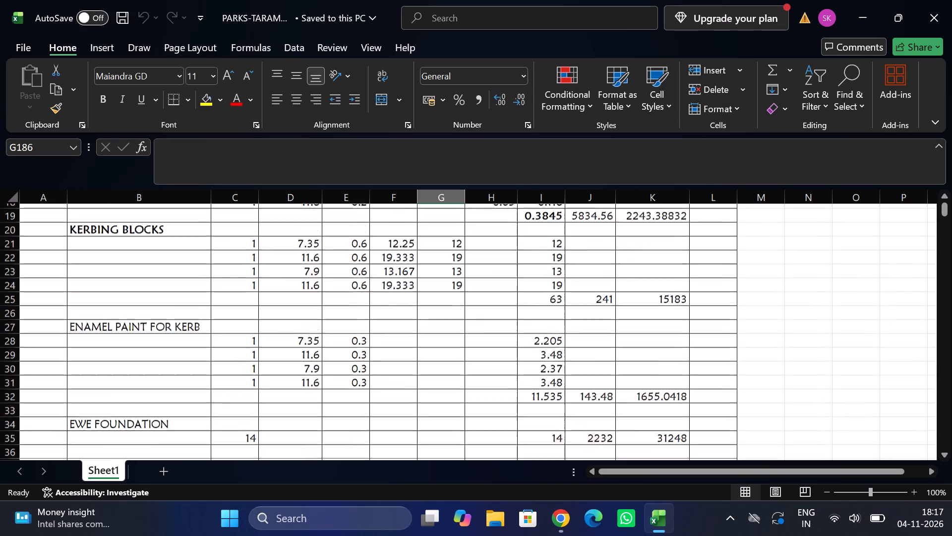
{"action": "scroll", "coordinate": [406, 345], "scroll_direction": "down", "scroll_amount": 4}
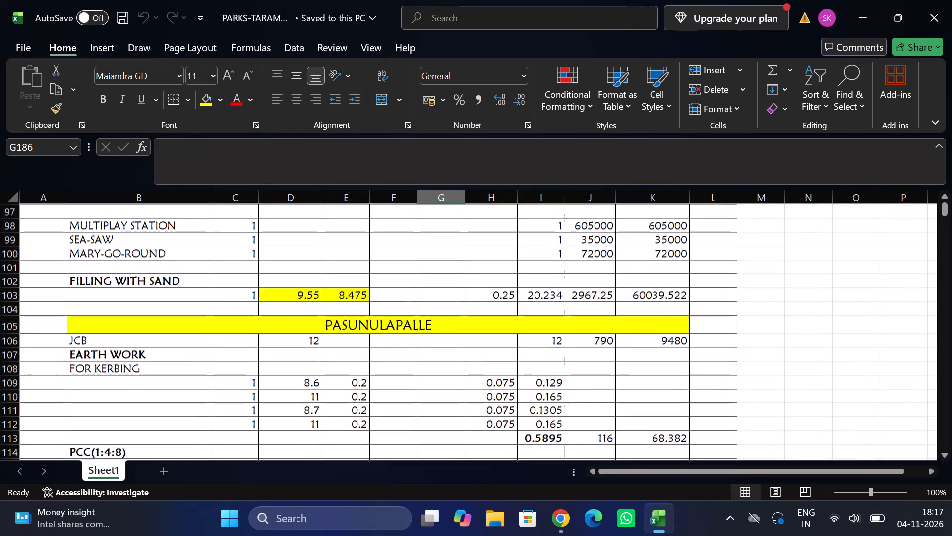
{"action": "scroll", "coordinate": [406, 345], "scroll_direction": "down", "scroll_amount": 1}
{"action": "scroll", "coordinate": [406, 345], "scroll_direction": "up", "scroll_amount": 5}
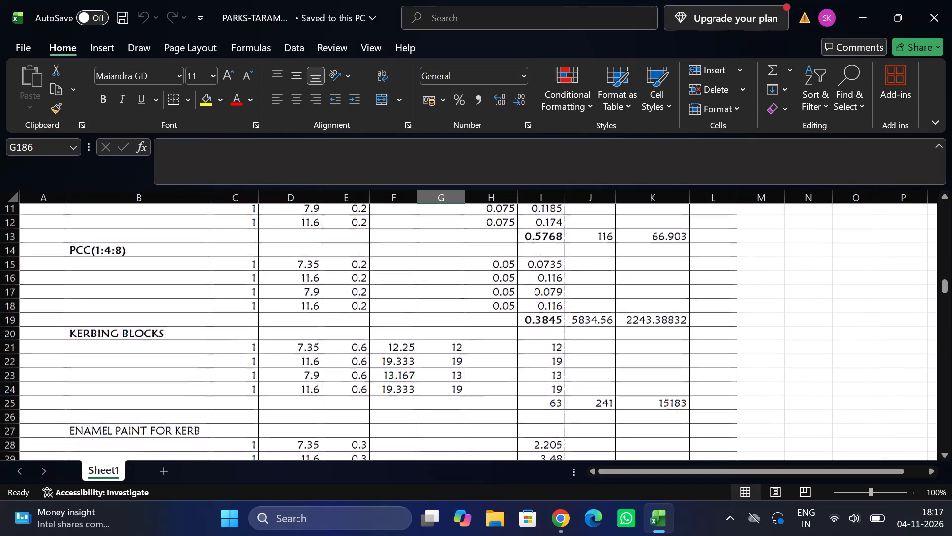
{"action": "scroll", "coordinate": [406, 345], "scroll_direction": "up", "scroll_amount": 1}
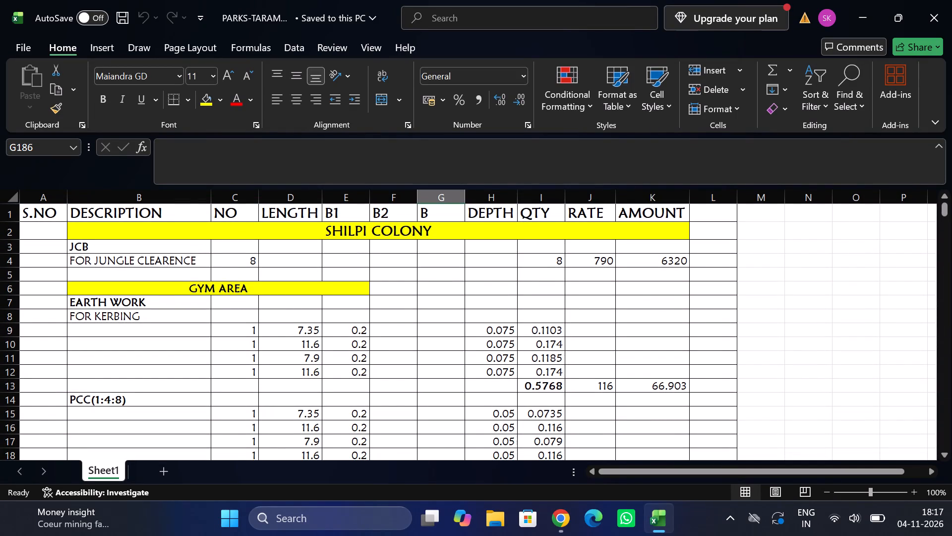
{"action": "scroll", "coordinate": [406, 345], "scroll_direction": "down", "scroll_amount": 1}
{"action": "scroll", "coordinate": [406, 345], "scroll_direction": "up", "scroll_amount": 1}
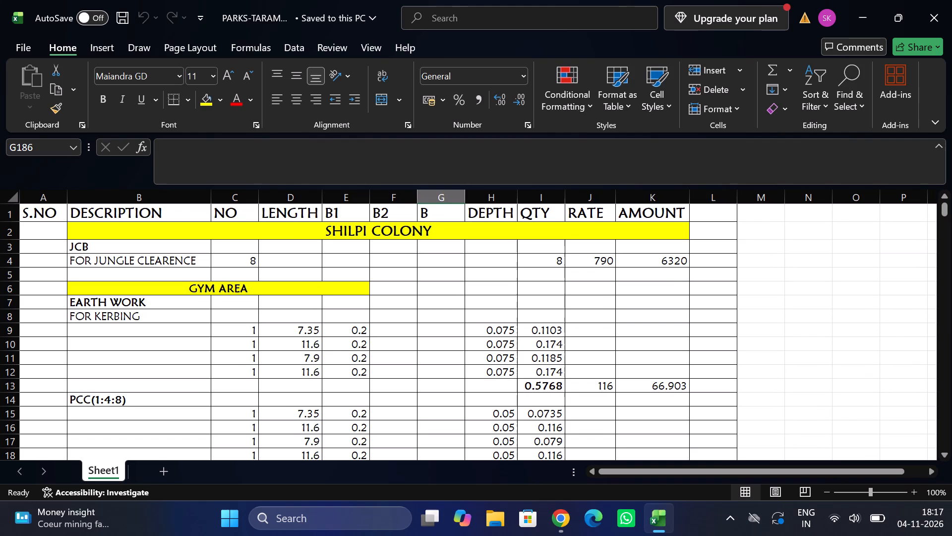
In the Shilpi Colony section, set the depth of the Filling with Sand entry to 0.3.
{"action": "scroll", "coordinate": [406, 345], "scroll_direction": "down", "scroll_amount": 1}
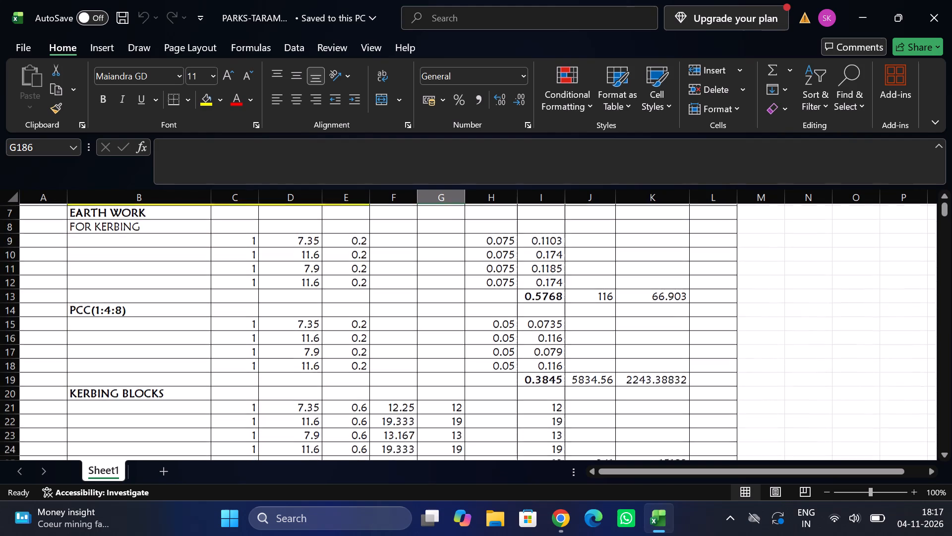
{"action": "scroll", "coordinate": [406, 345], "scroll_direction": "down", "scroll_amount": 2}
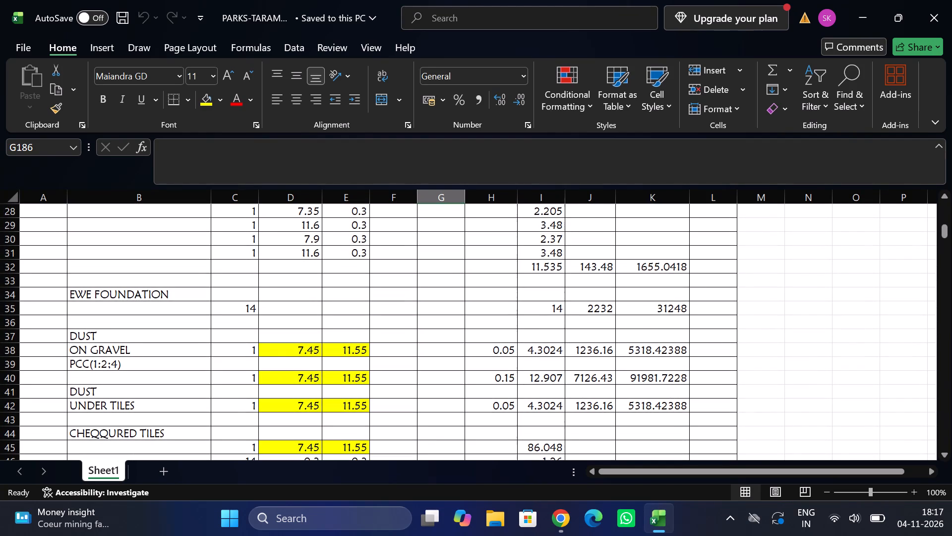
{"action": "scroll", "coordinate": [406, 345], "scroll_direction": "down", "scroll_amount": 1}
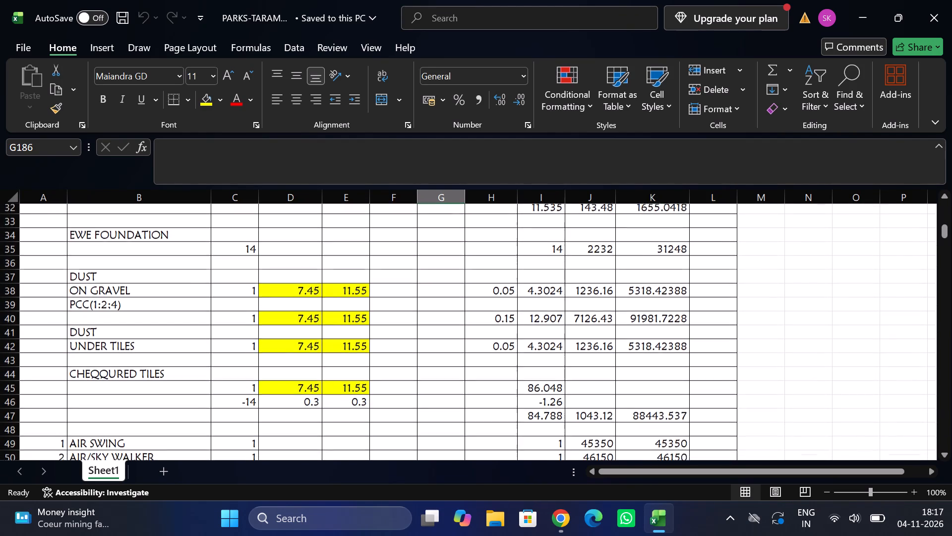
{"action": "scroll", "coordinate": [406, 345], "scroll_direction": "down", "scroll_amount": 2}
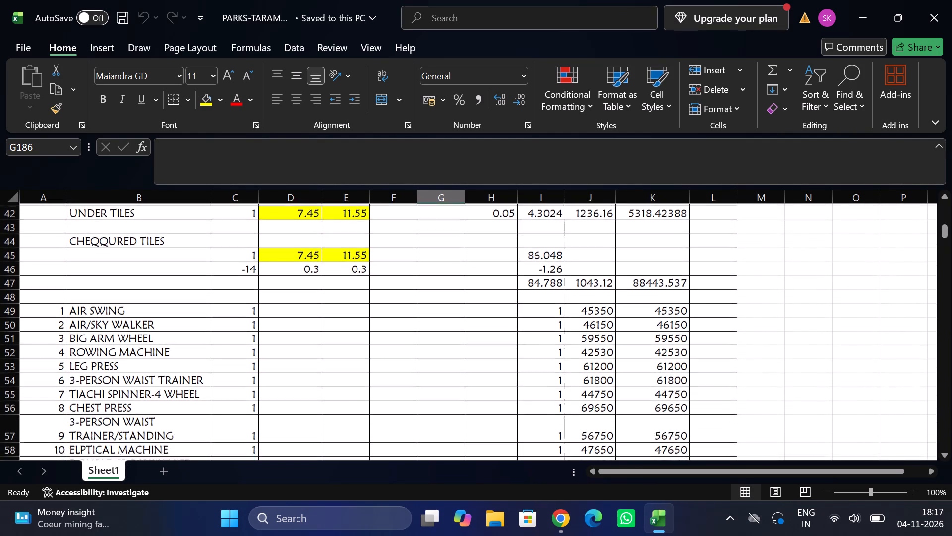
{"action": "scroll", "coordinate": [406, 345], "scroll_direction": "down", "scroll_amount": 3}
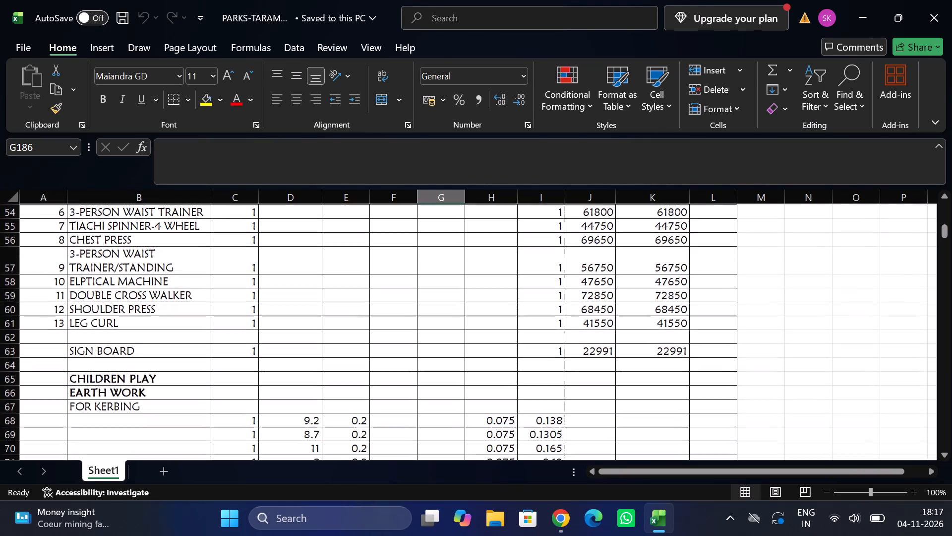
{"action": "scroll", "coordinate": [406, 345], "scroll_direction": "down", "scroll_amount": 3}
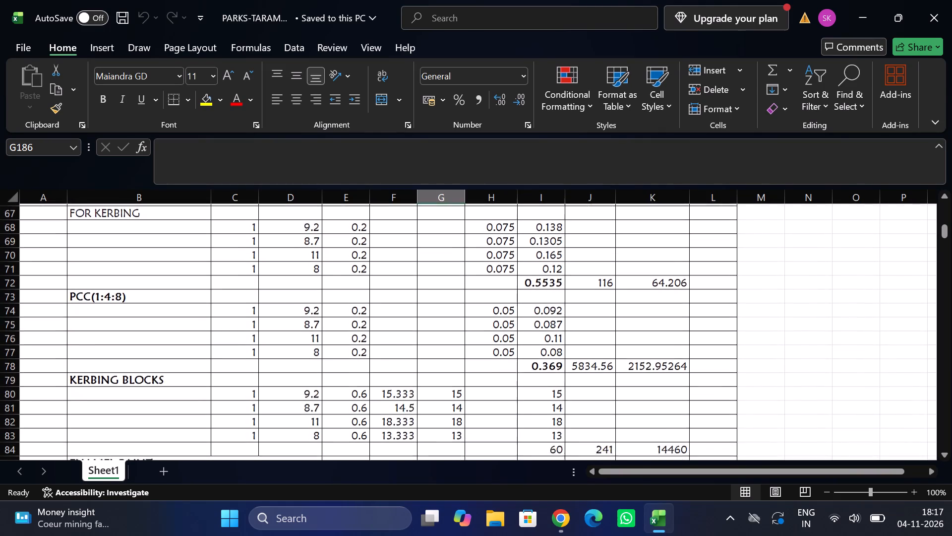
{"action": "scroll", "coordinate": [406, 345], "scroll_direction": "down", "scroll_amount": 2}
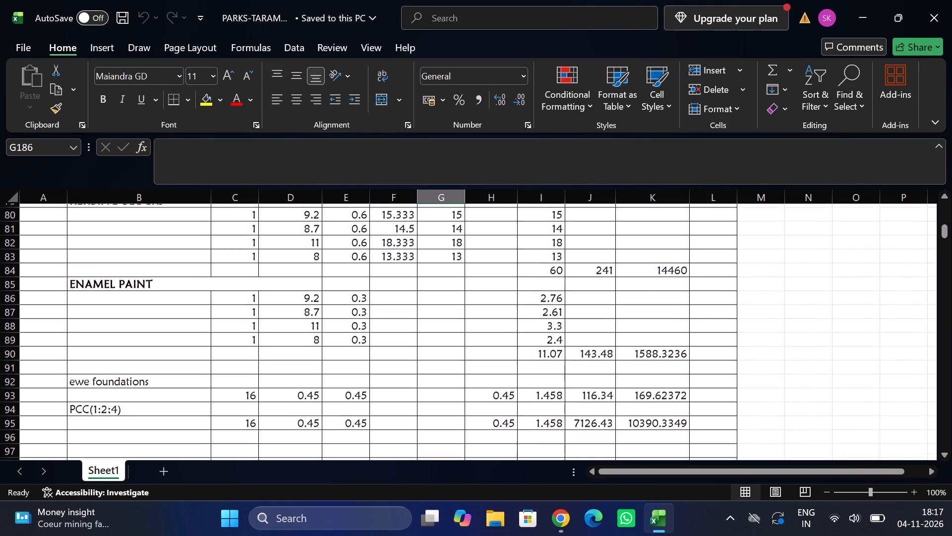
{"action": "scroll", "coordinate": [406, 345], "scroll_direction": "down", "scroll_amount": 2}
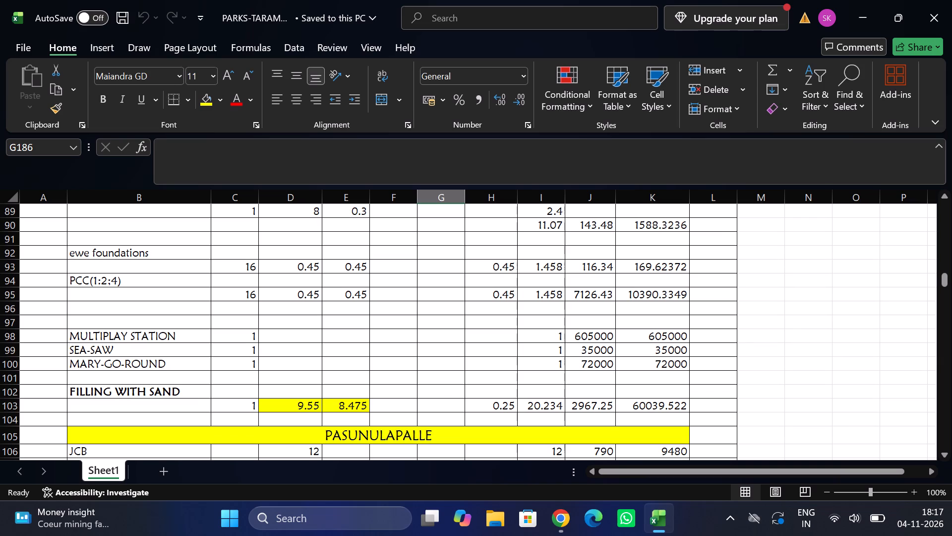
{"action": "left_click", "coordinate": [491, 401]}
{"action": "type", "text": "0.3"}
{"action": "key", "text": "Return"}
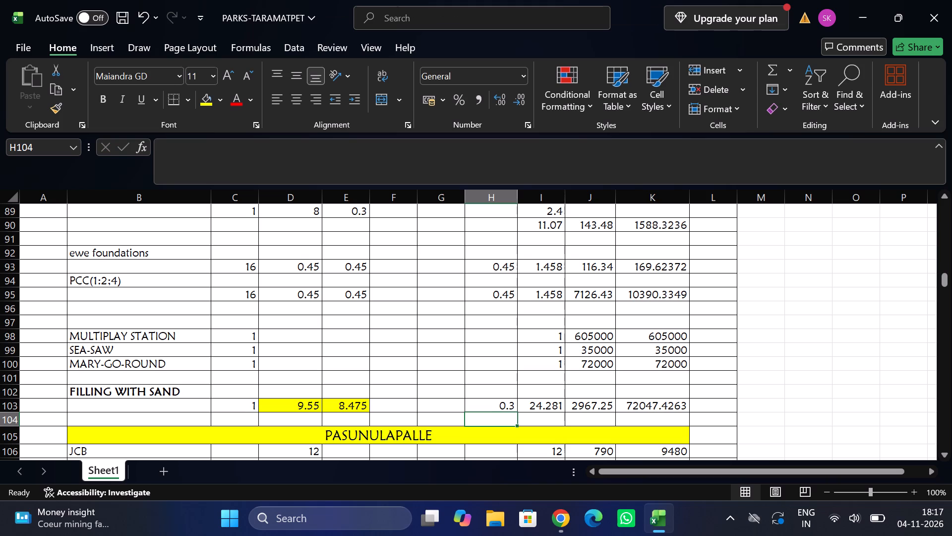
Set the number for the Shilpi Colony JCB jungle clearance entry to 10.
{"action": "scroll", "coordinate": [347, 383], "scroll_direction": "up", "scroll_amount": 11}
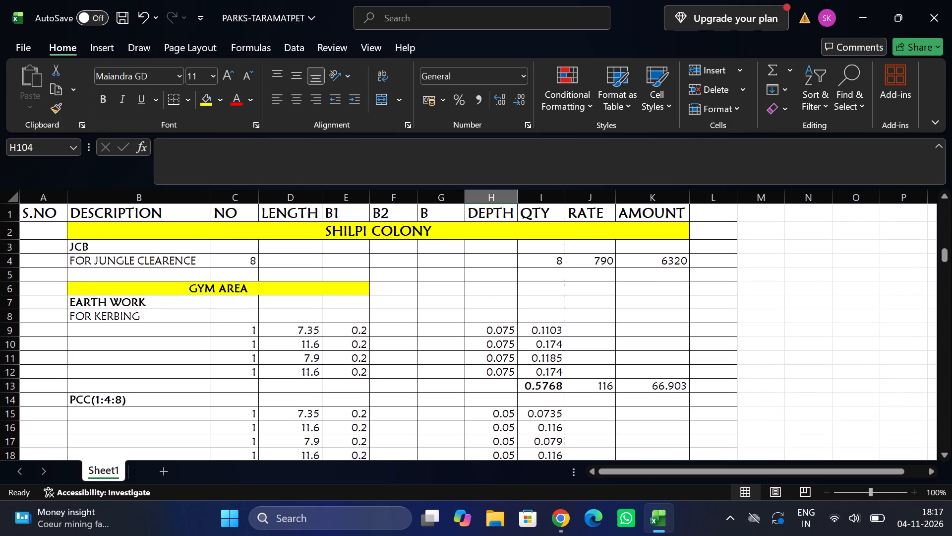
{"action": "left_click", "coordinate": [246, 265]}
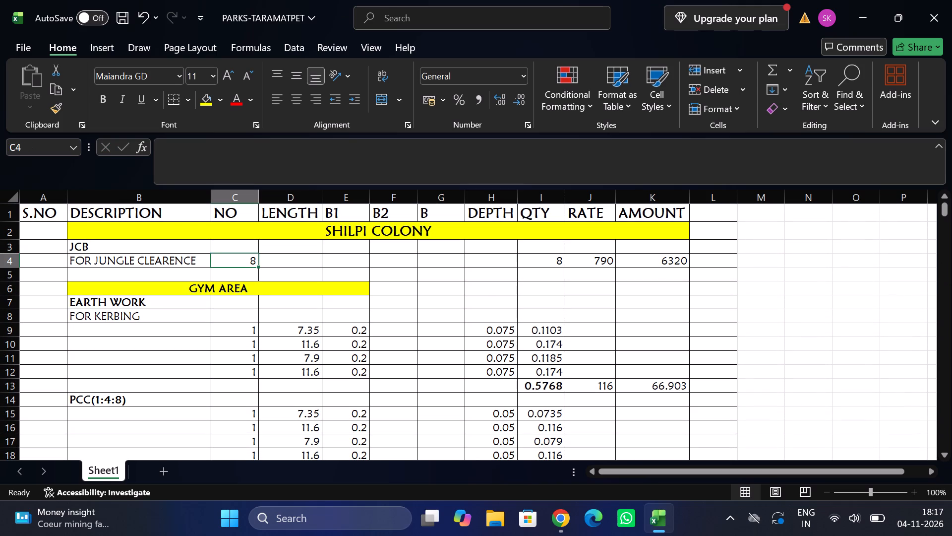
{"action": "key", "text": "1"}
{"action": "key", "text": "0"}
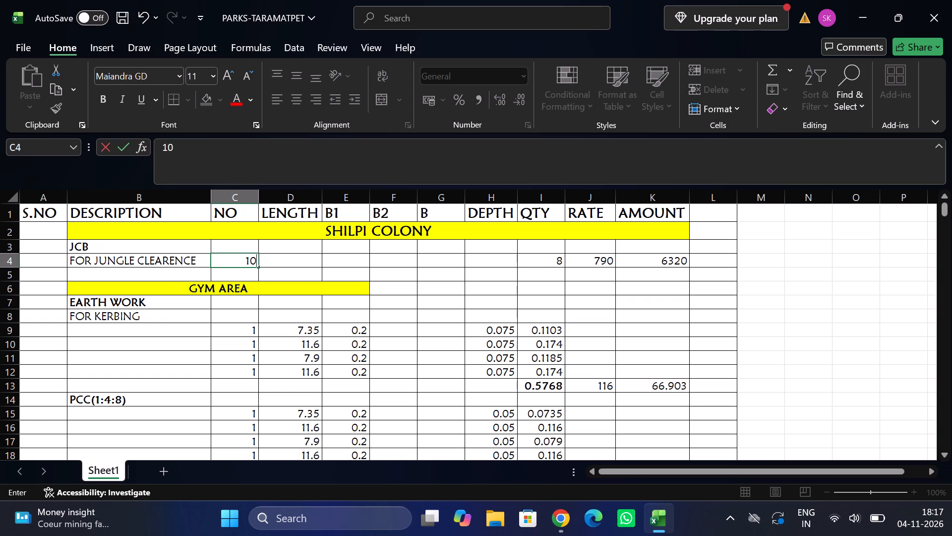
{"action": "key", "text": "Tab"}
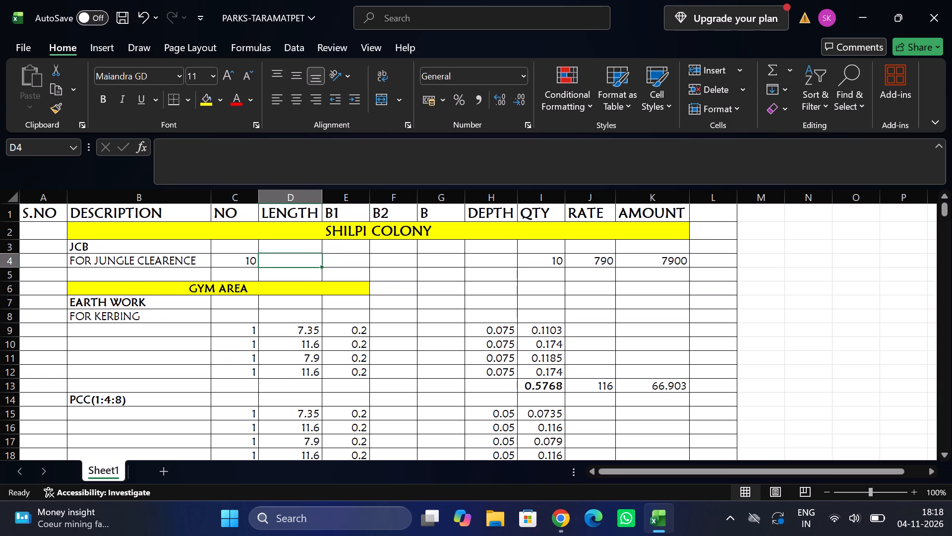
Review the gym area's length entries from the kerbing earth work through the kerbing blocks, enamel paint and dust on gravel.
{"action": "left_click", "coordinate": [263, 340]}
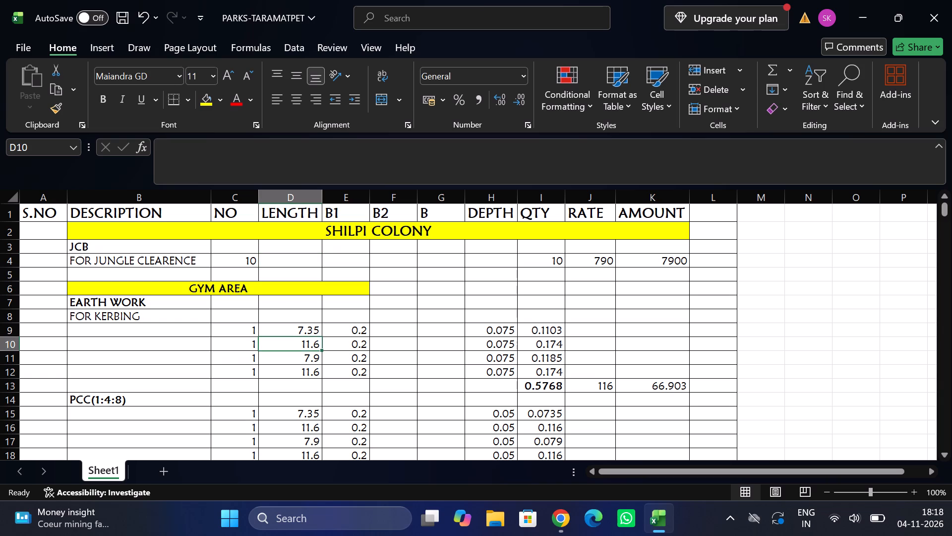
{"action": "left_click", "coordinate": [293, 380]}
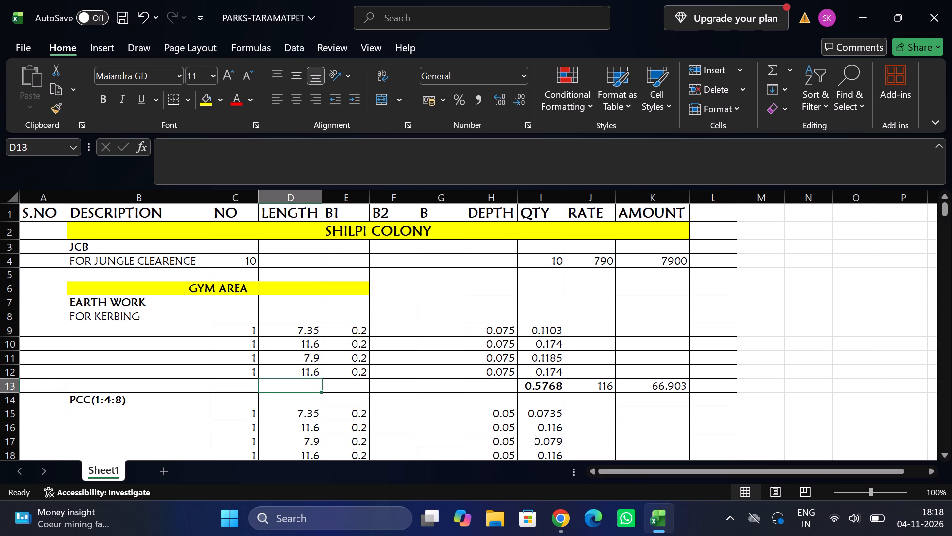
{"action": "key", "text": "Down"}
{"action": "key", "text": "Down"}
{"action": "key", "text": "Down"}
{"action": "key", "text": "Down"}
{"action": "key", "text": "Down"}
{"action": "key", "text": "Down"}
{"action": "key", "text": "Down"}
{"action": "key", "text": "Down"}
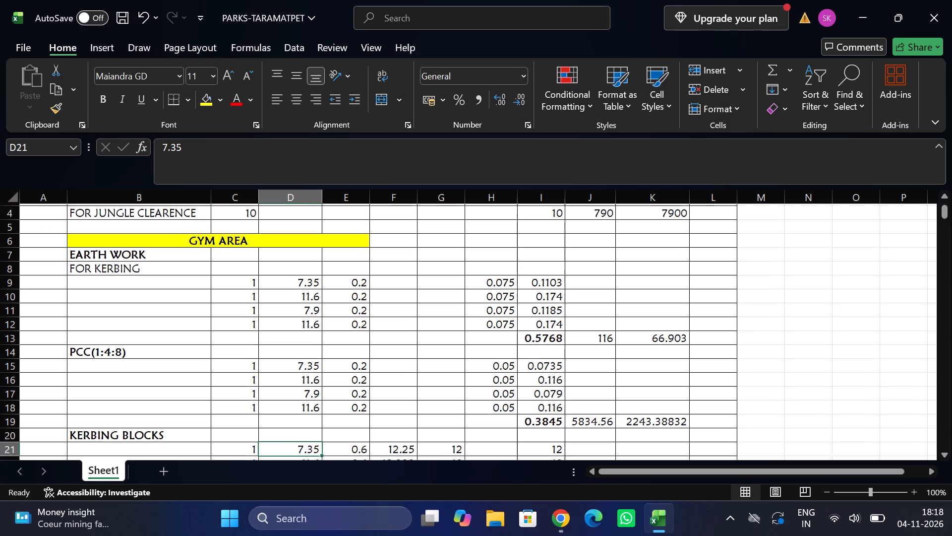
{"action": "key", "text": "Down"}
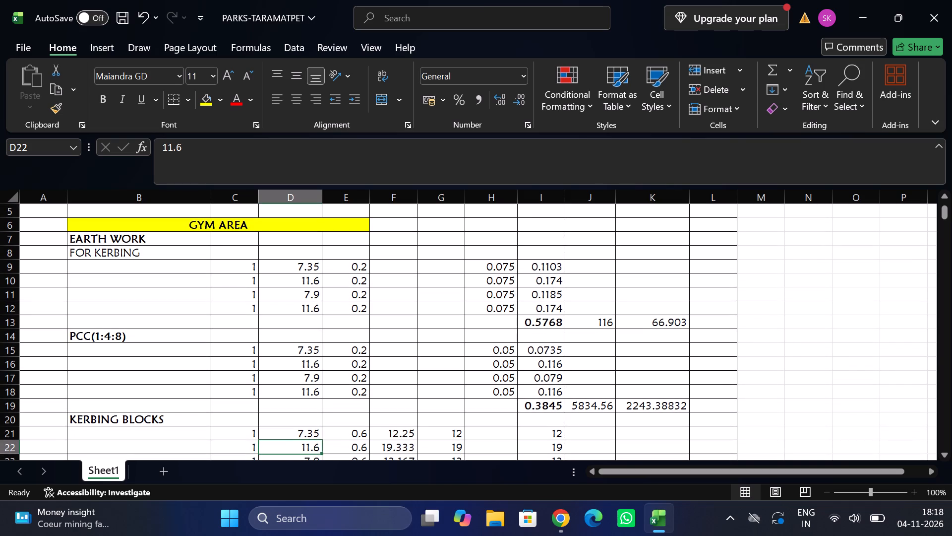
{"action": "key", "text": "Down"}
{"action": "key", "text": "Down"}
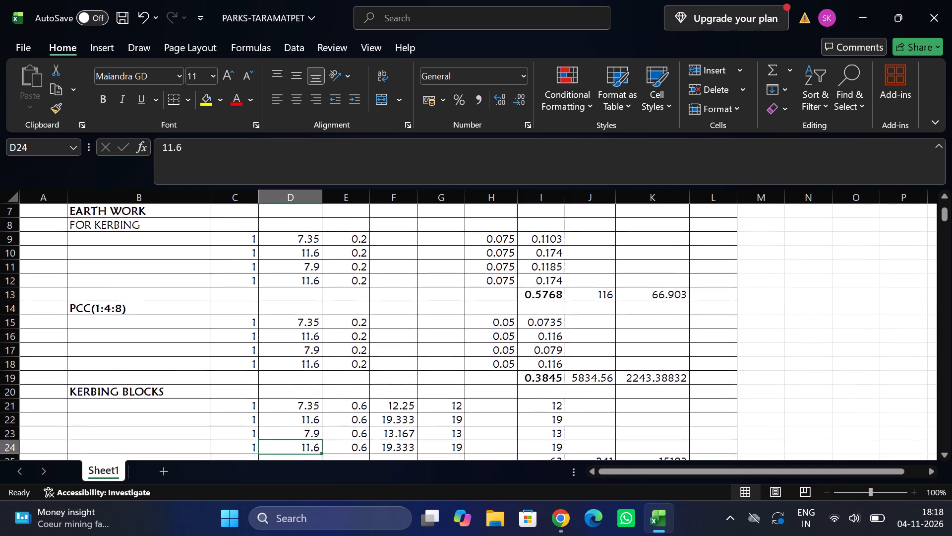
{"action": "key", "text": "Down"}
{"action": "key", "text": "Down"}
{"action": "key", "text": "Down"}
{"action": "key", "text": "Down"}
{"action": "key", "text": "Down"}
{"action": "key", "text": "Down"}
{"action": "key", "text": "Down"}
{"action": "key", "text": "Down"}
{"action": "key", "text": "Down"}
{"action": "key", "text": "Down"}
{"action": "key", "text": "Down"}
{"action": "key", "text": "Down"}
{"action": "key", "text": "Down"}
{"action": "key", "text": "Down"}
{"action": "key", "text": "Down"}
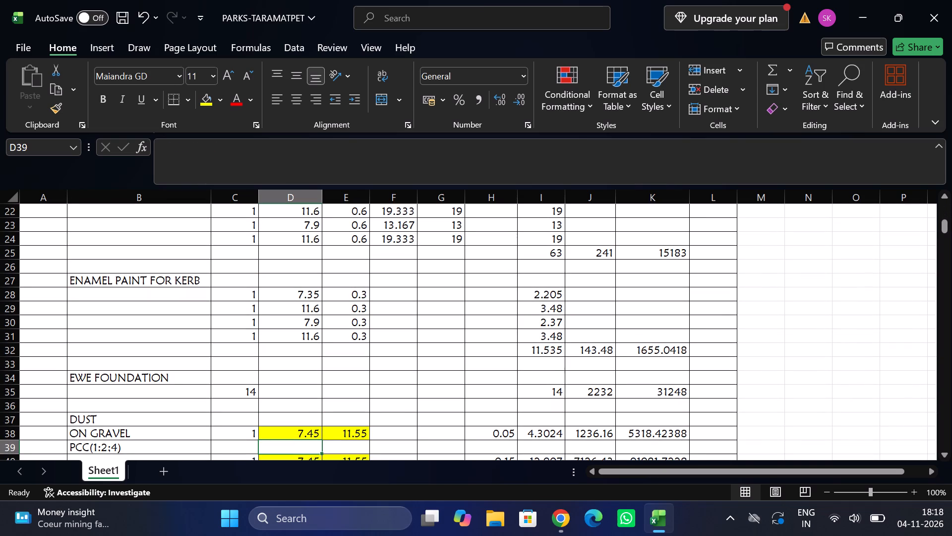
{"action": "key", "text": "Up"}
{"action": "key", "text": "Up"}
{"action": "key", "text": "Up"}
{"action": "key", "text": "Up"}
{"action": "key", "text": "Up"}
{"action": "key", "text": "Up"}
{"action": "key", "text": "Up"}
{"action": "key", "text": "Up"}
{"action": "key", "text": "Up"}
{"action": "key", "text": "Up"}
{"action": "key", "text": "Up"}
{"action": "key", "text": "Up"}
{"action": "key", "text": "Up"}
{"action": "key", "text": "Up"}
{"action": "key", "text": "Up"}
{"action": "key", "text": "Up"}
{"action": "key", "text": "Up"}
{"action": "key", "text": "Up"}
{"action": "key", "text": "Up"}
{"action": "key", "text": "Up"}
{"action": "key", "text": "Up"}
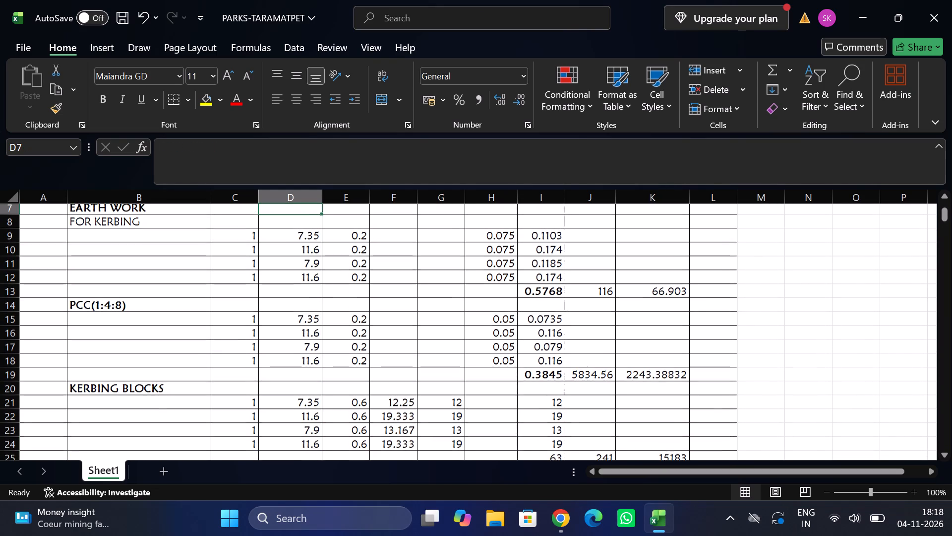
{"action": "key", "text": "Up"}
Look over the gym area's entries from the kerbing earth work through enamel paint, foundation, dust and PCC to the chequered tiles.
{"action": "key", "text": "Down"}
{"action": "key", "text": "Down"}
{"action": "key", "text": "Down"}
{"action": "key", "text": "Down"}
{"action": "key", "text": "Down"}
{"action": "key", "text": "Down"}
{"action": "key", "text": "Down"}
{"action": "key", "text": "Down"}
{"action": "key", "text": "Down"}
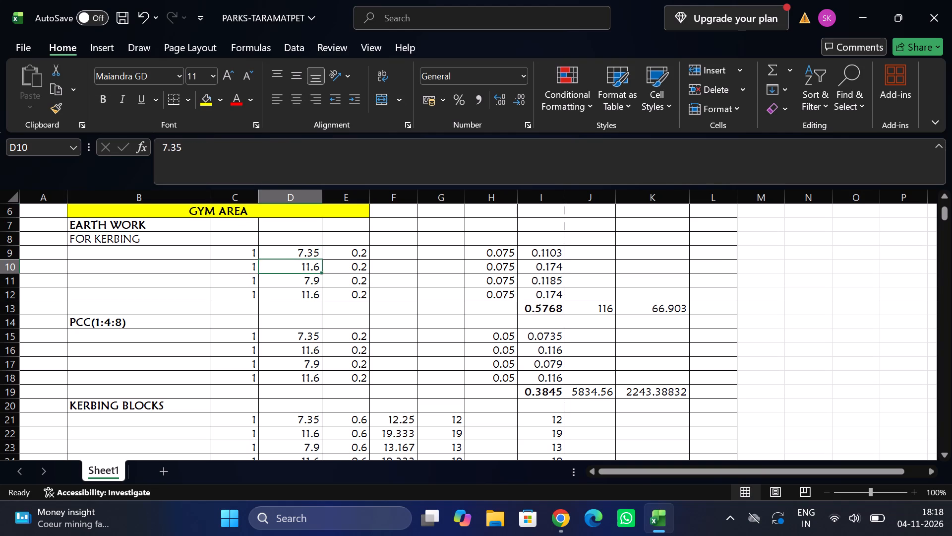
{"action": "key", "text": "Down"}
{"action": "key", "text": "Down"}
{"action": "key", "text": "Down"}
{"action": "key", "text": "Down"}
{"action": "key", "text": "Down"}
{"action": "key", "text": "Down"}
{"action": "key", "text": "Down"}
{"action": "key", "text": "Down"}
{"action": "key", "text": "Down"}
{"action": "key", "text": "Down"}
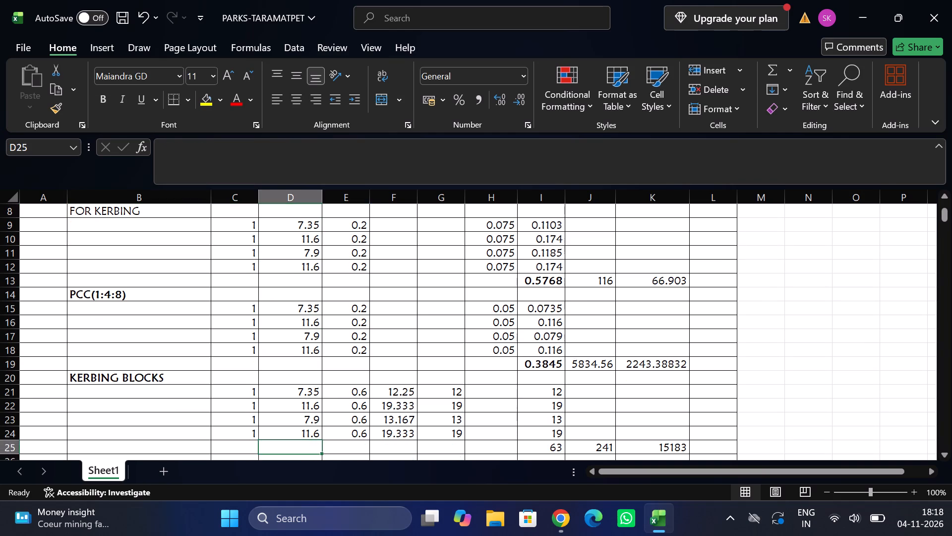
{"action": "key", "text": "Down"}
{"action": "key", "text": "Down"}
{"action": "key", "text": "Down"}
{"action": "key", "text": "Down"}
{"action": "key", "text": "Down"}
{"action": "key", "text": "Down"}
{"action": "key", "text": "Down"}
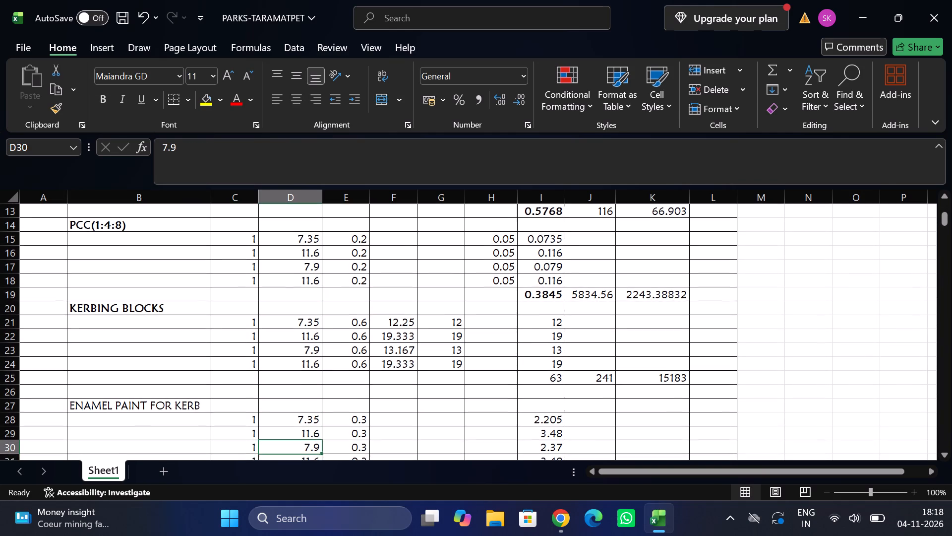
{"action": "key", "text": "Down"}
{"action": "key", "text": "Down"}
{"action": "key", "text": "Down"}
{"action": "key", "text": "Down"}
{"action": "key", "text": "Down"}
{"action": "key", "text": "Down"}
{"action": "key", "text": "Down"}
{"action": "key", "text": "Down"}
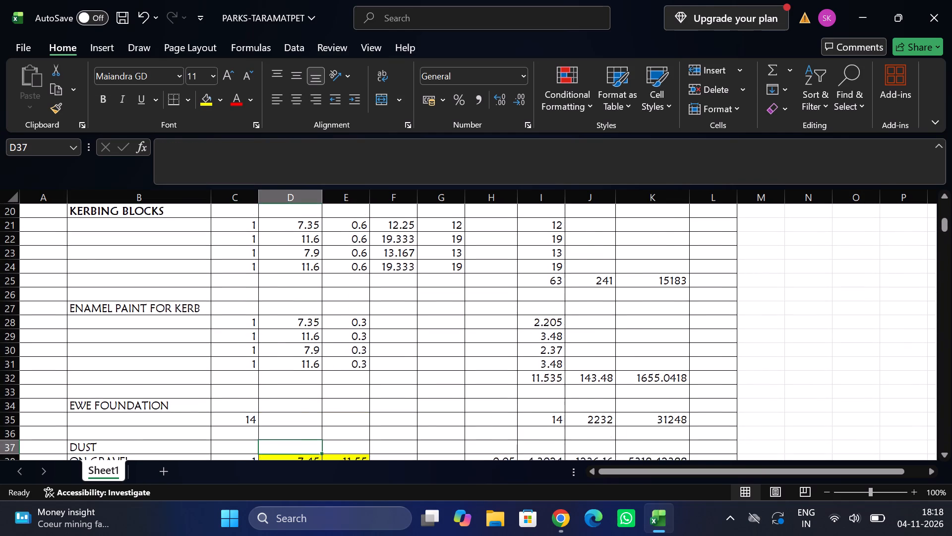
{"action": "key", "text": "Down"}
{"action": "key", "text": "Down"}
{"action": "key", "text": "Down"}
{"action": "key", "text": "Down"}
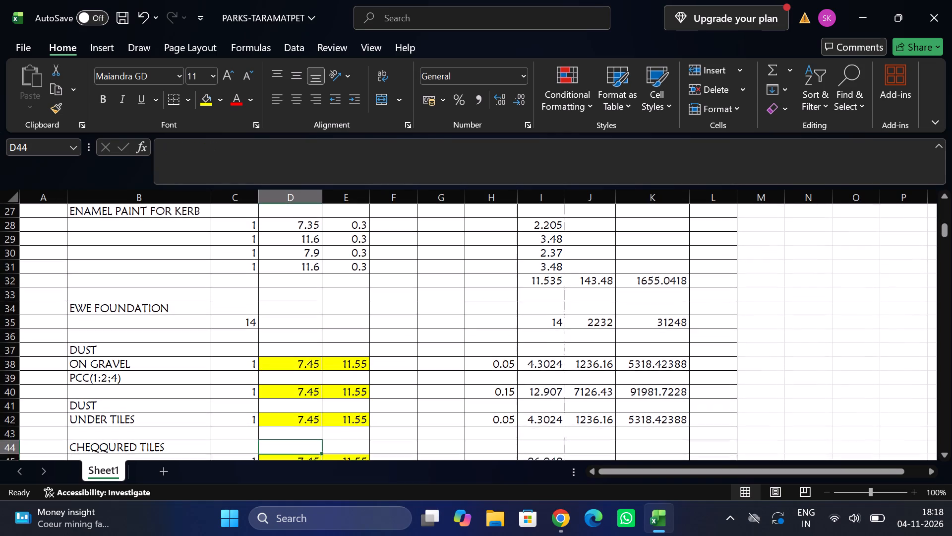
{"action": "key", "text": "Down"}
{"action": "key", "text": "Down"}
{"action": "key", "text": "Down"}
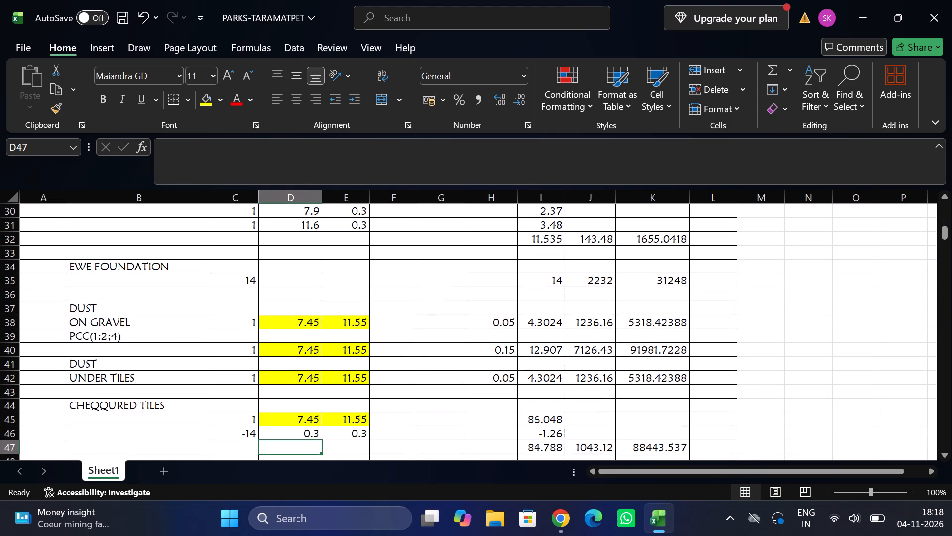
Look over the gym equipment list from the air swing to the leg curl and the sign board entry.
{"action": "key", "text": "Down"}
{"action": "key", "text": "Down"}
{"action": "key", "text": "Down"}
{"action": "key", "text": "Down"}
{"action": "key", "text": "Down"}
{"action": "key", "text": "Down"}
{"action": "key", "text": "Down"}
{"action": "key", "text": "Down"}
{"action": "key", "text": "Down"}
{"action": "key", "text": "Down"}
{"action": "key", "text": "Down"}
{"action": "key", "text": "Down"}
{"action": "key", "text": "Down"}
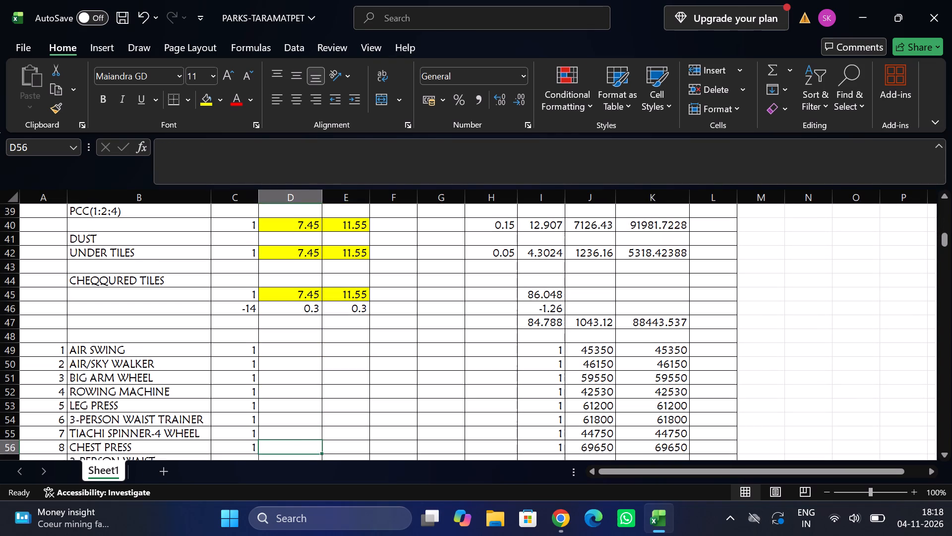
{"action": "key", "text": "Down"}
{"action": "key", "text": "Down"}
{"action": "key", "text": "Down"}
{"action": "key", "text": "Down"}
{"action": "key", "text": "Down"}
{"action": "key", "text": "Down"}
{"action": "key", "text": "Down"}
{"action": "key", "text": "Down"}
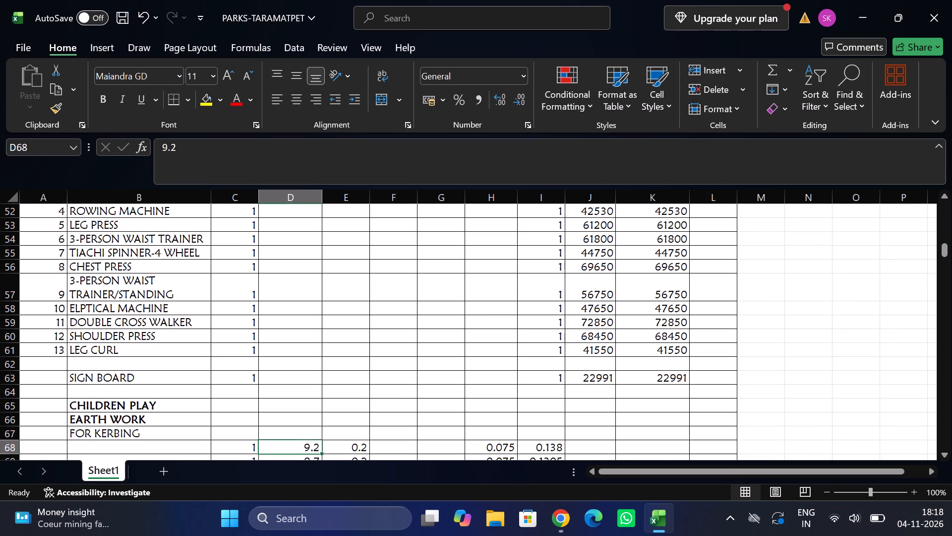
Review the Children Play section's entries from the kerbing earth work through the play equipment and sand filling to the Pasunulapalle heading.
{"action": "key", "text": "Down"}
{"action": "key", "text": "Down"}
{"action": "key", "text": "Down"}
{"action": "key", "text": "Down"}
{"action": "key", "text": "Down"}
{"action": "key", "text": "Down"}
{"action": "key", "text": "Down"}
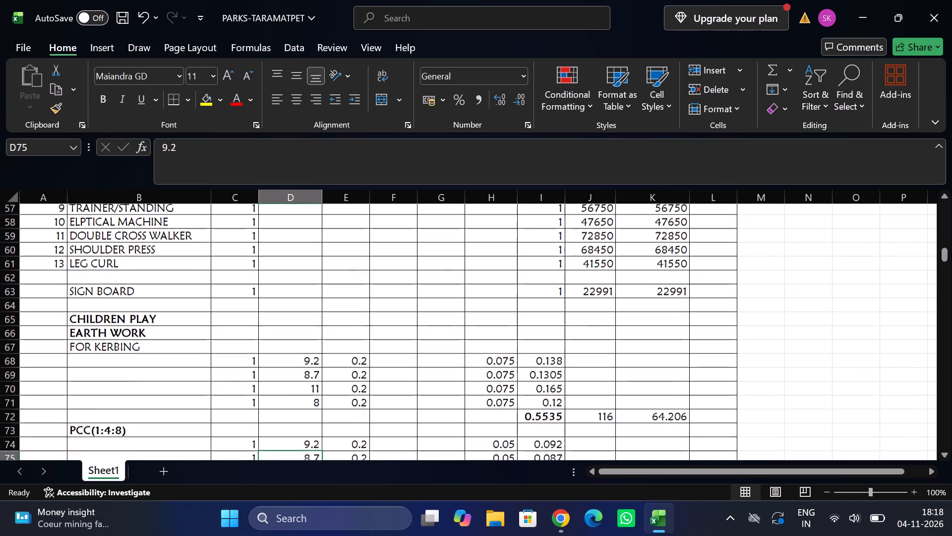
{"action": "key", "text": "Down"}
{"action": "key", "text": "Down"}
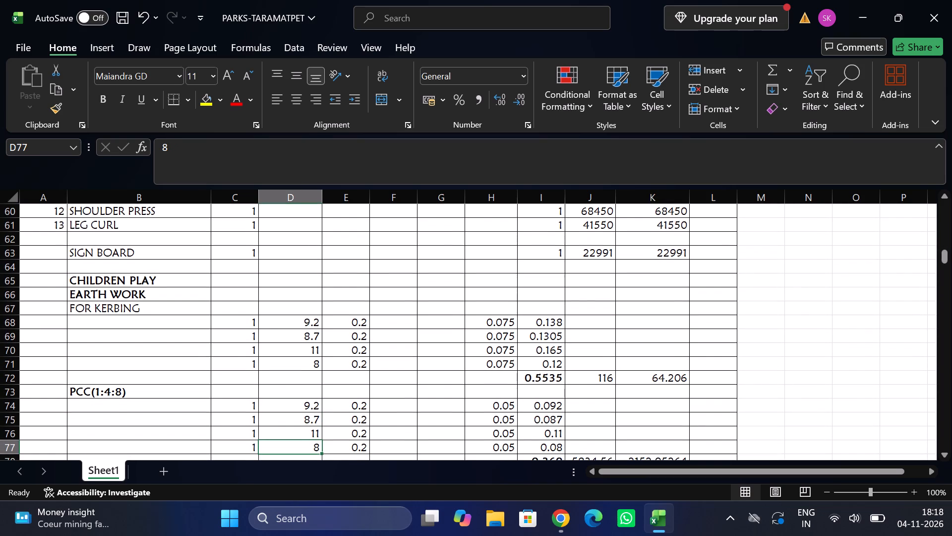
{"action": "key", "text": "Down"}
{"action": "key", "text": "Down"}
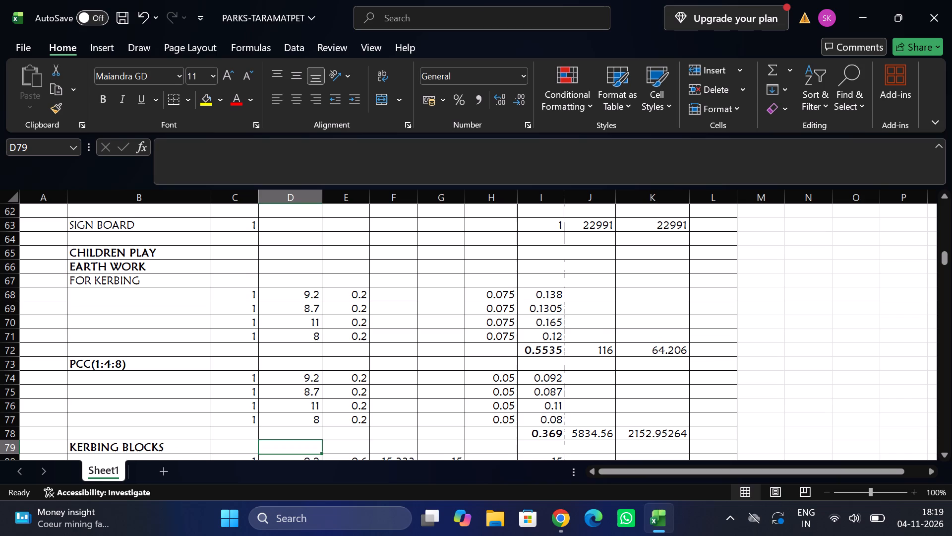
{"action": "key", "text": "Down"}
{"action": "key", "text": "Down"}
{"action": "key", "text": "Down"}
{"action": "key", "text": "Down"}
{"action": "key", "text": "Down"}
{"action": "key", "text": "Down"}
{"action": "key", "text": "Down"}
{"action": "key", "text": "Down"}
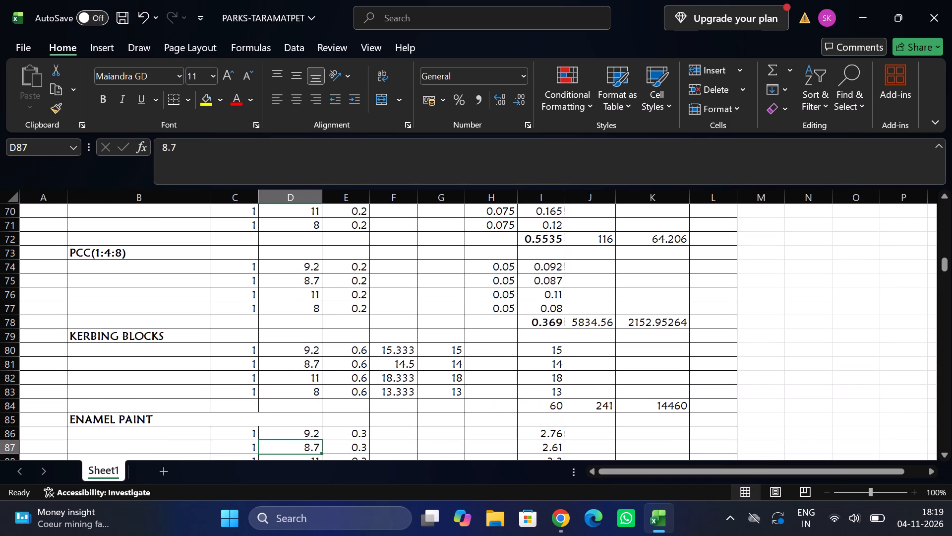
{"action": "key", "text": "Down"}
{"action": "key", "text": "Down"}
{"action": "key", "text": "Down"}
{"action": "key", "text": "Down"}
{"action": "key", "text": "Down"}
{"action": "key", "text": "Down"}
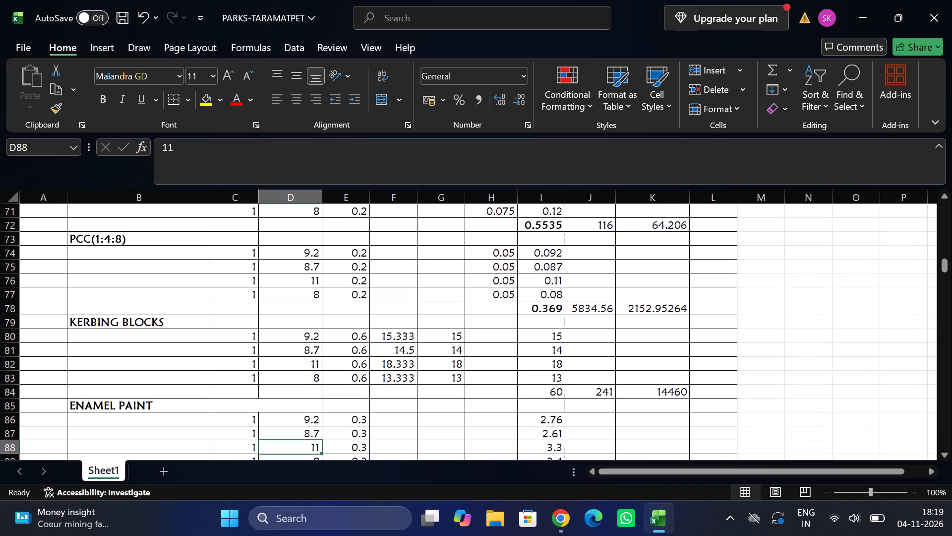
{"action": "key", "text": "Down"}
{"action": "key", "text": "Down"}
{"action": "key", "text": "Down"}
{"action": "key", "text": "Down"}
{"action": "key", "text": "Down"}
{"action": "key", "text": "Down"}
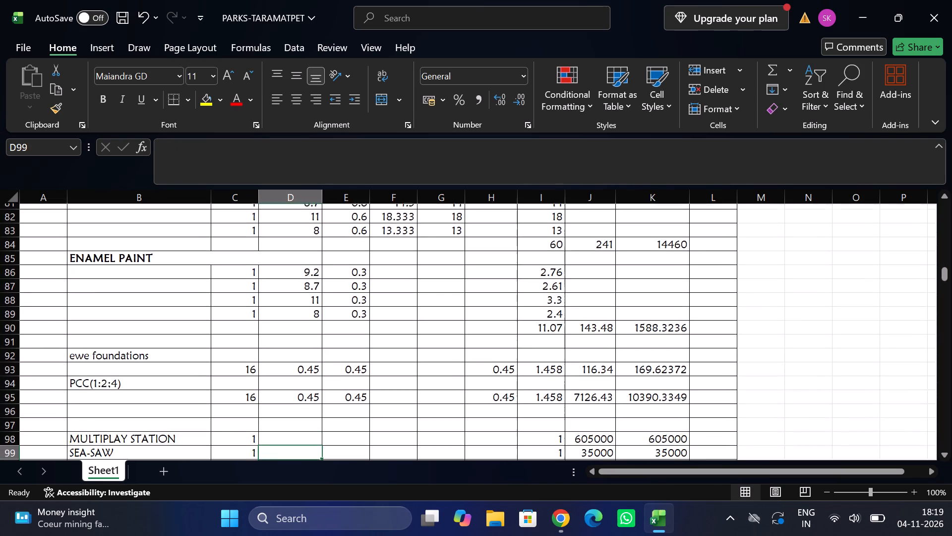
{"action": "key", "text": "Down"}
{"action": "key", "text": "Down"}
{"action": "key", "text": "Down"}
{"action": "key", "text": "Down"}
{"action": "key", "text": "Down"}
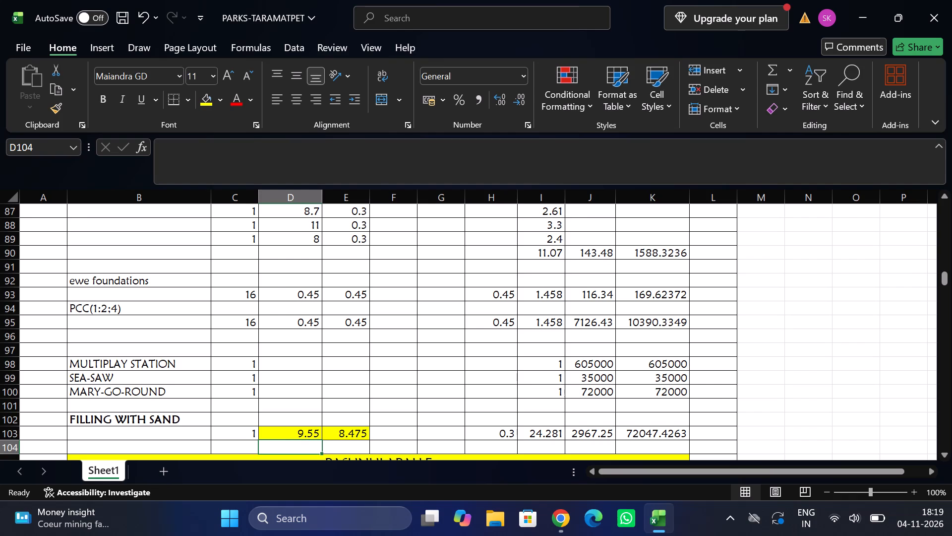
{"action": "key", "text": "Down"}
{"action": "key", "text": "Down"}
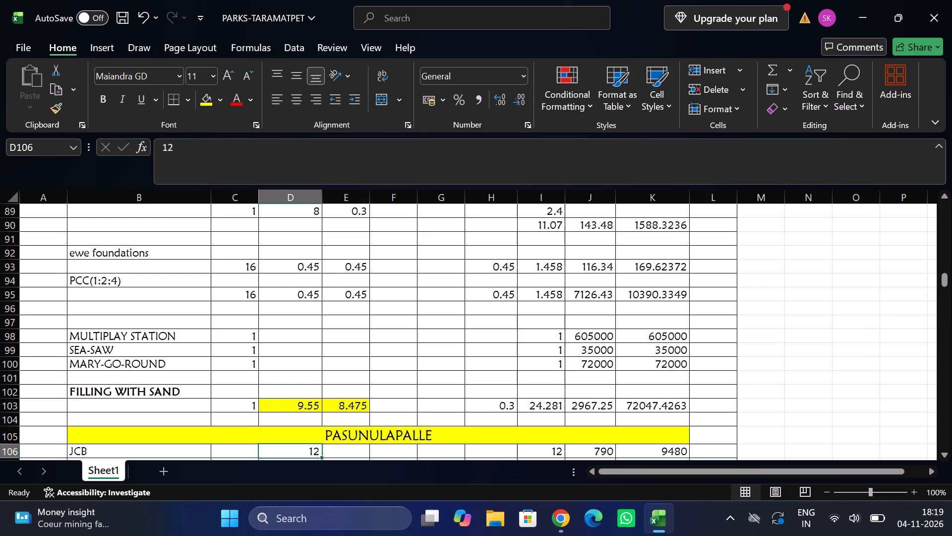
Insert three blank rows at row 104, between the Filling with Sand entry and the Pasunulapalle heading.
{"action": "right_click", "coordinate": [12, 419]}
{"action": "left_click", "coordinate": [12, 419]}
{"action": "right_click", "coordinate": [12, 419]}
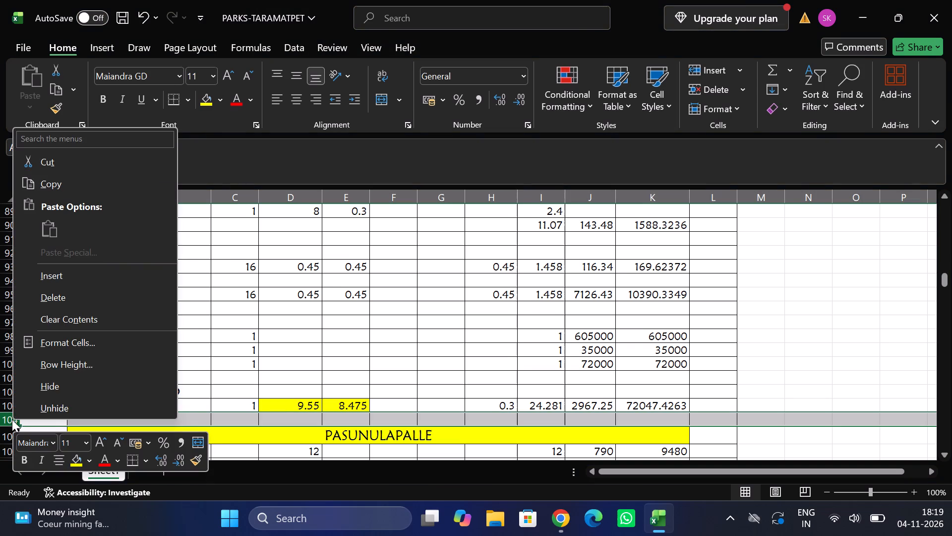
{"action": "left_click", "coordinate": [75, 268]}
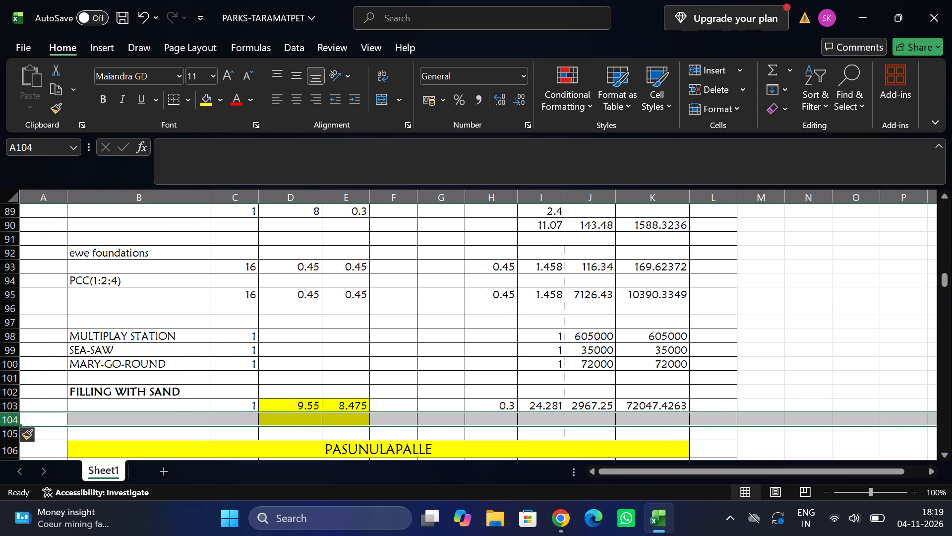
{"action": "key", "text": "ctrl+y"}
{"action": "key", "text": "ctrl+y"}
Change the fill of cells D104 to E107 below the sand filling dimensions to the light grey theme colour.
{"action": "scroll", "coordinate": [299, 450], "scroll_direction": "down", "scroll_amount": 1}
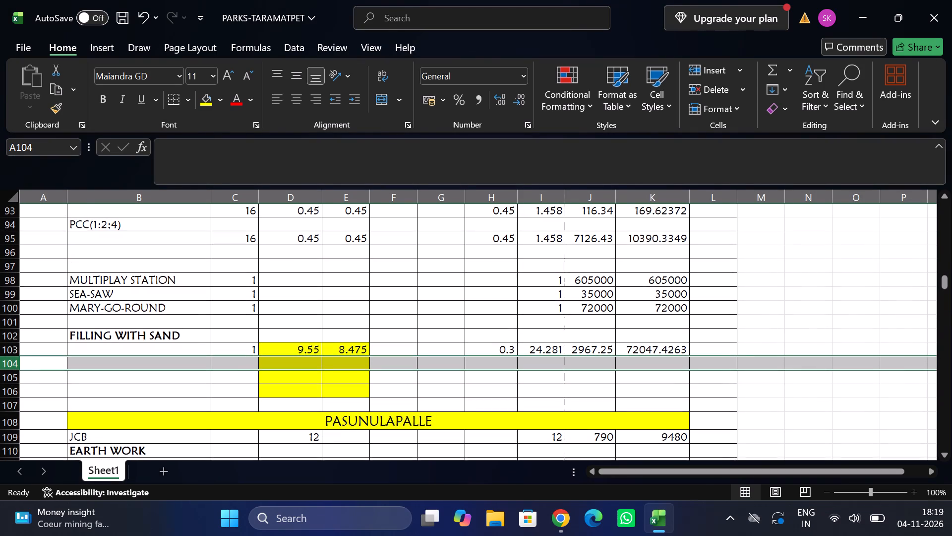
{"action": "left_click_drag", "start_coordinate": [289, 362], "coordinate": [346, 386]}
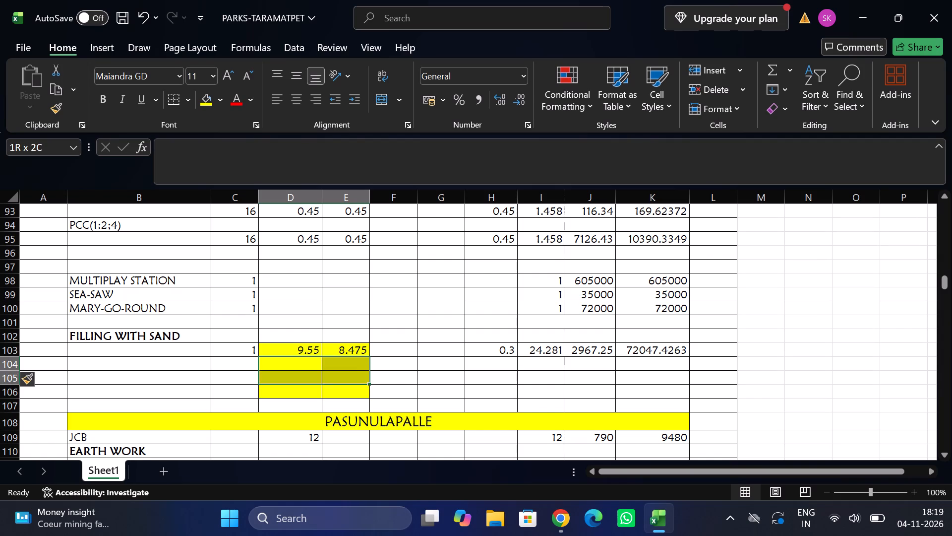
{"action": "left_click_drag", "start_coordinate": [346, 386], "coordinate": [343, 399]}
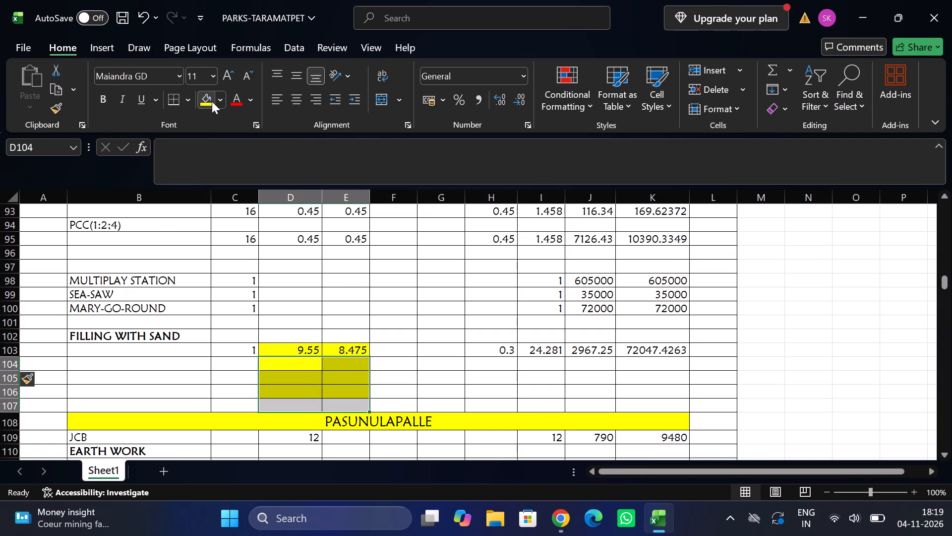
{"action": "left_click", "coordinate": [222, 99]}
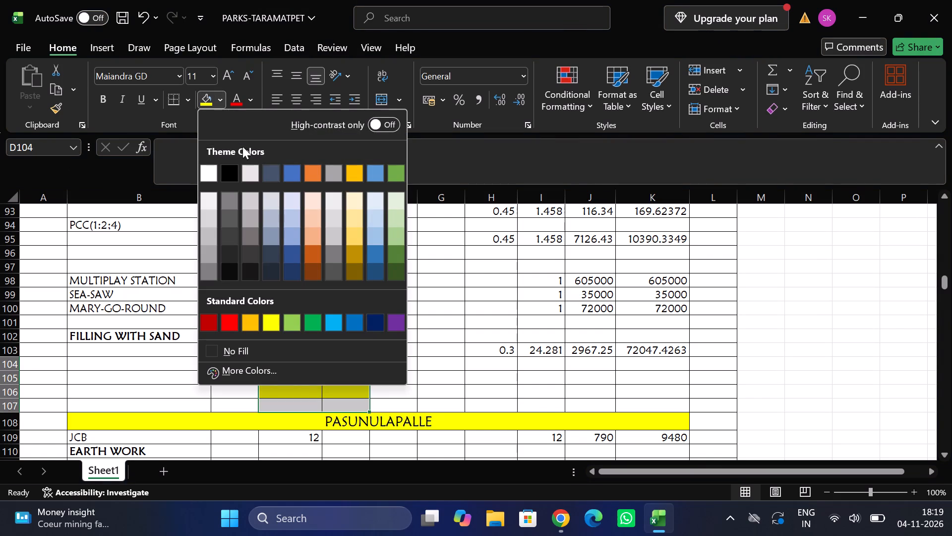
{"action": "left_click", "coordinate": [251, 181]}
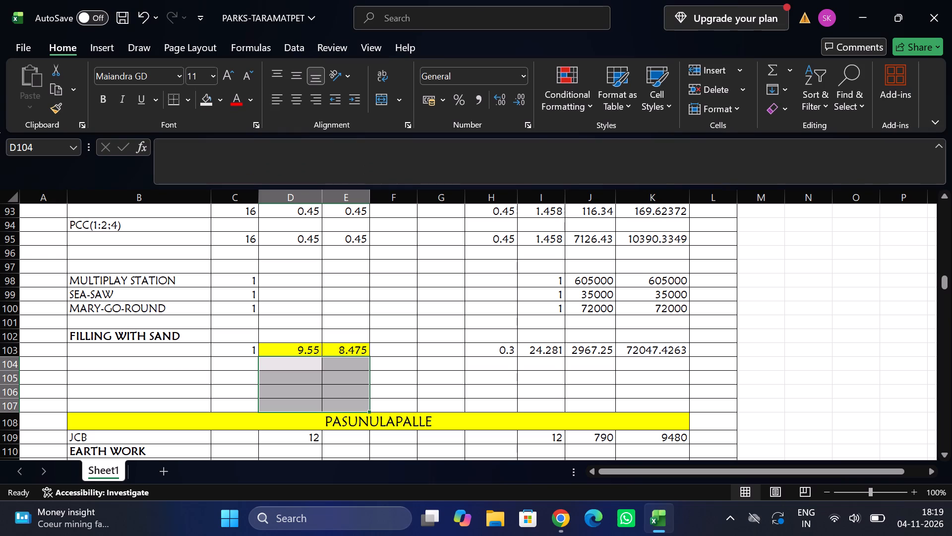
Add the bold item heading "arch -name board" in cell B104, directly below the Filling with Sand entry.
{"action": "left_click", "coordinate": [133, 368]}
{"action": "type", "text": "arch"}
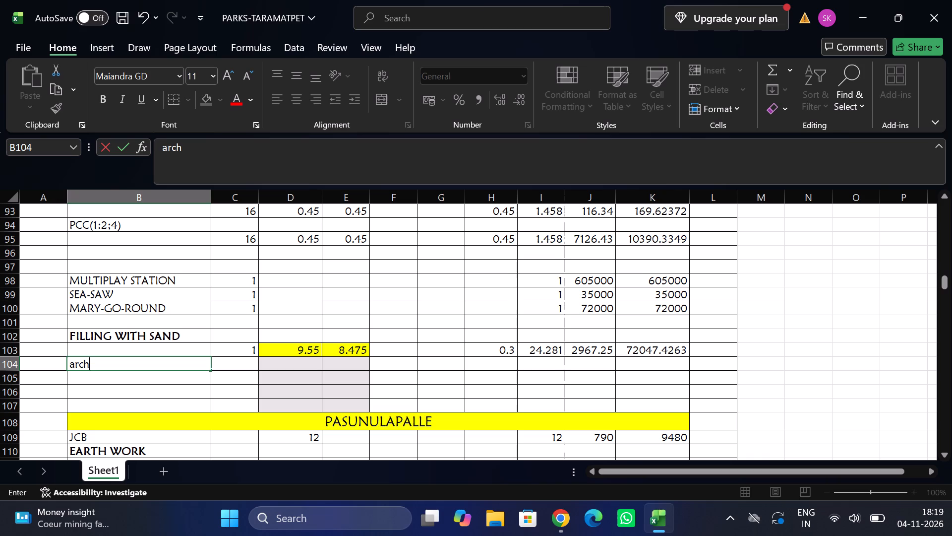
{"action": "key", "text": "space"}
{"action": "type", "text": "b"}
{"action": "key", "text": "BackSpace"}
{"action": "type", "text": "-name"}
{"action": "key", "text": "space"}
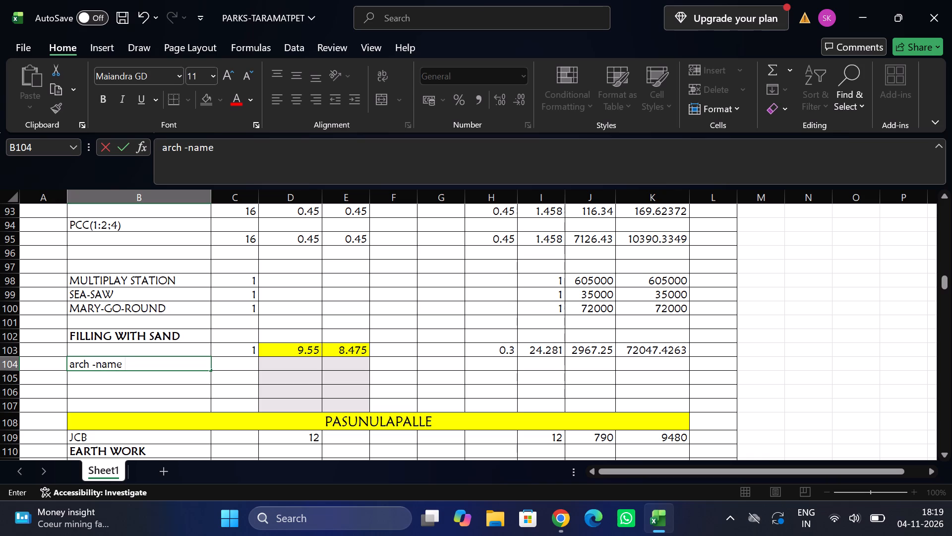
{"action": "type", "text": "board"}
{"action": "key", "text": "Tab"}
{"action": "key", "text": "shift+Tab"}
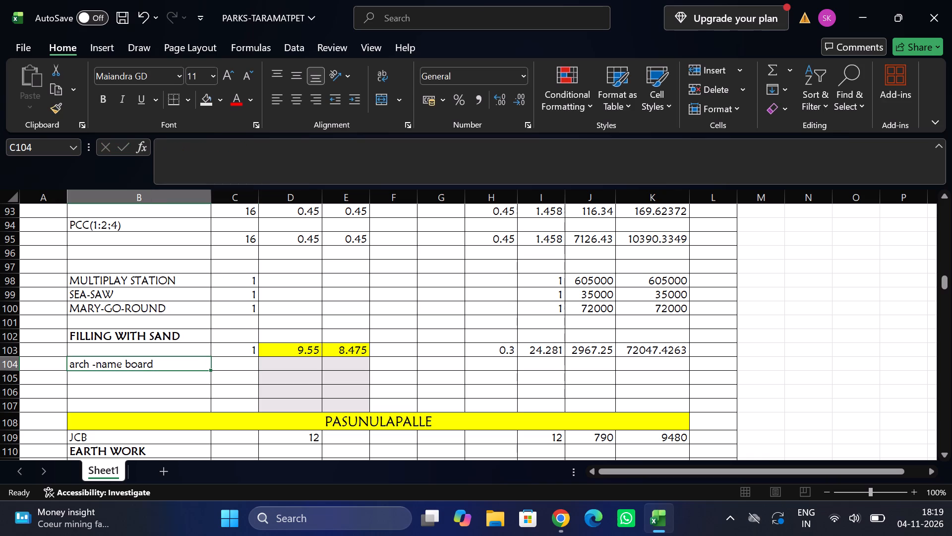
{"action": "key", "text": "ctrl+b"}
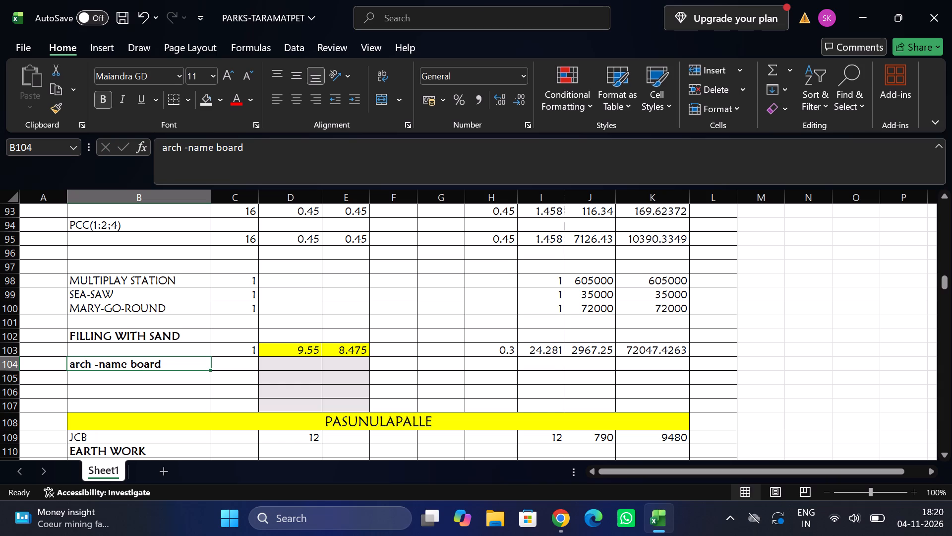
Enter 1 as the number for the arch name board in cell C105.
{"action": "left_click", "coordinate": [235, 378]}
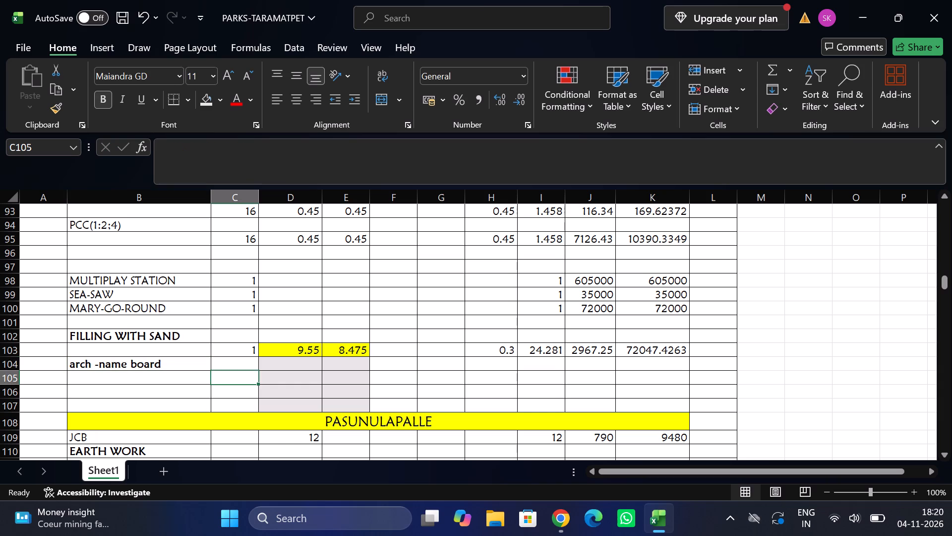
{"action": "key", "text": "1"}
{"action": "key", "text": "Tab"}
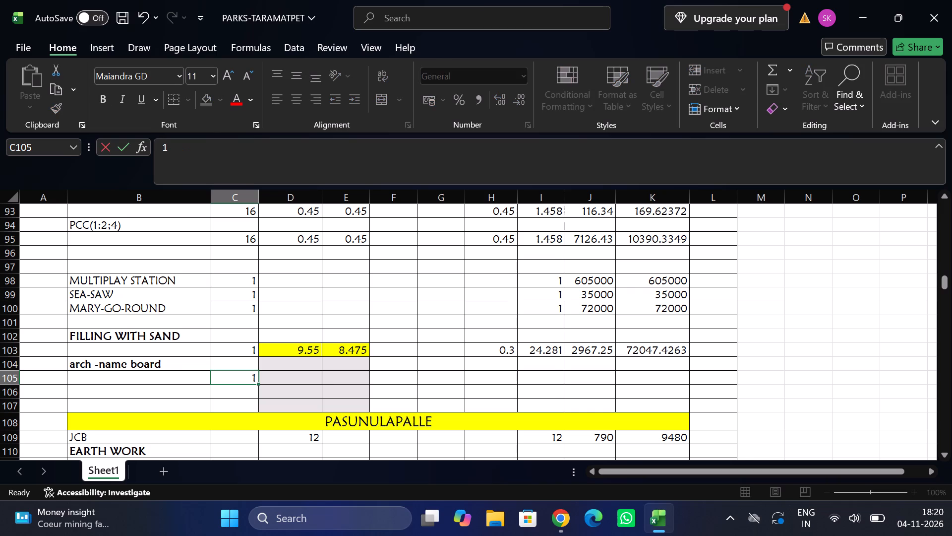
{"action": "key", "text": "Tab"}
{"action": "key", "text": "shift+Tab"}
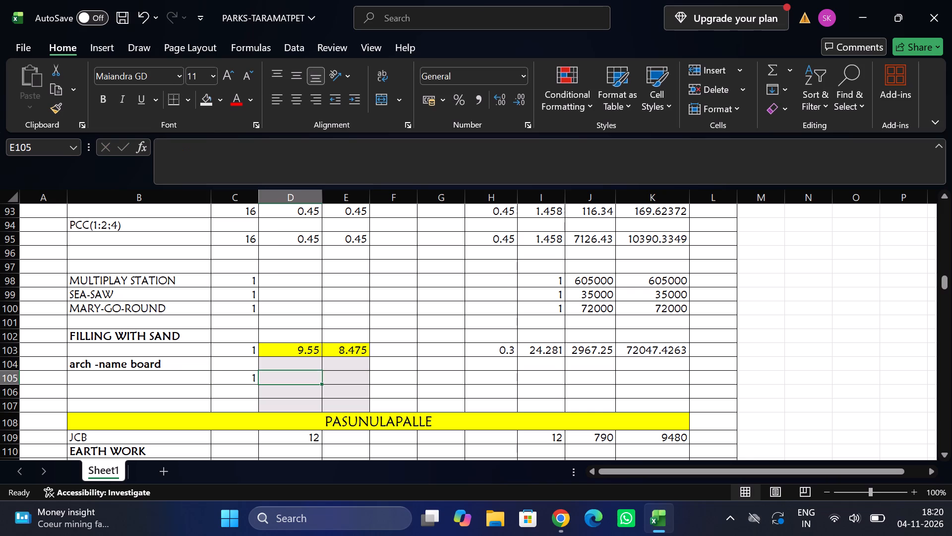
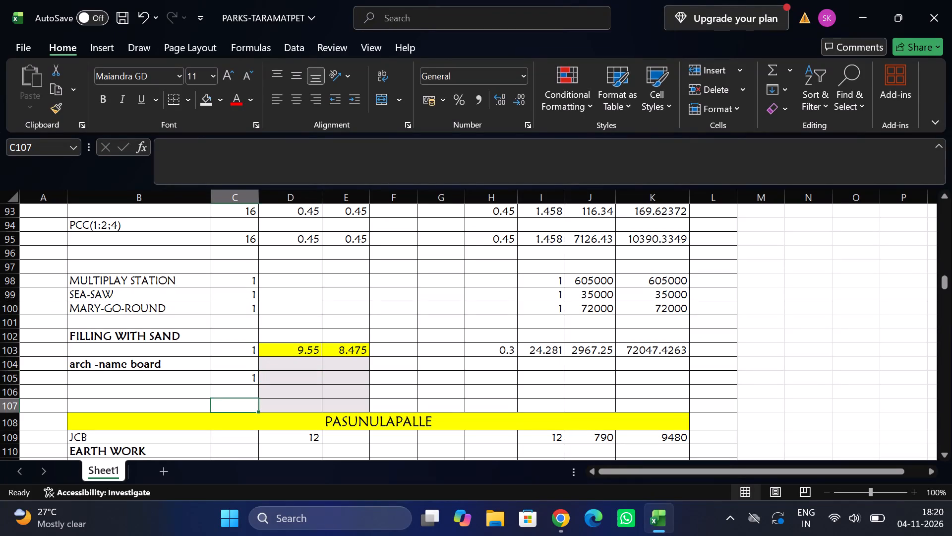
Change the fill of cells D104 to E107 beside the arch name board entry to the white theme colour.
{"action": "left_click_drag", "start_coordinate": [295, 365], "coordinate": [334, 399]}
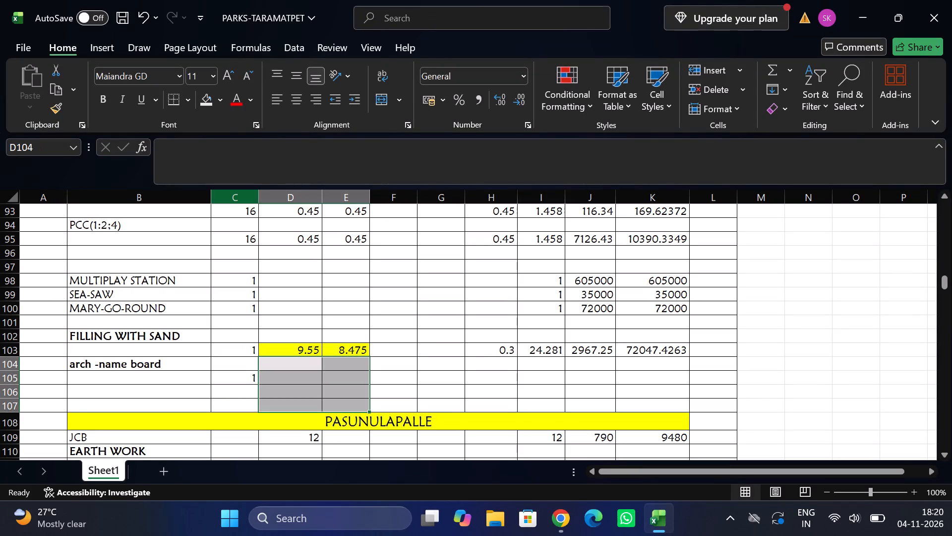
{"action": "left_click", "coordinate": [222, 102]}
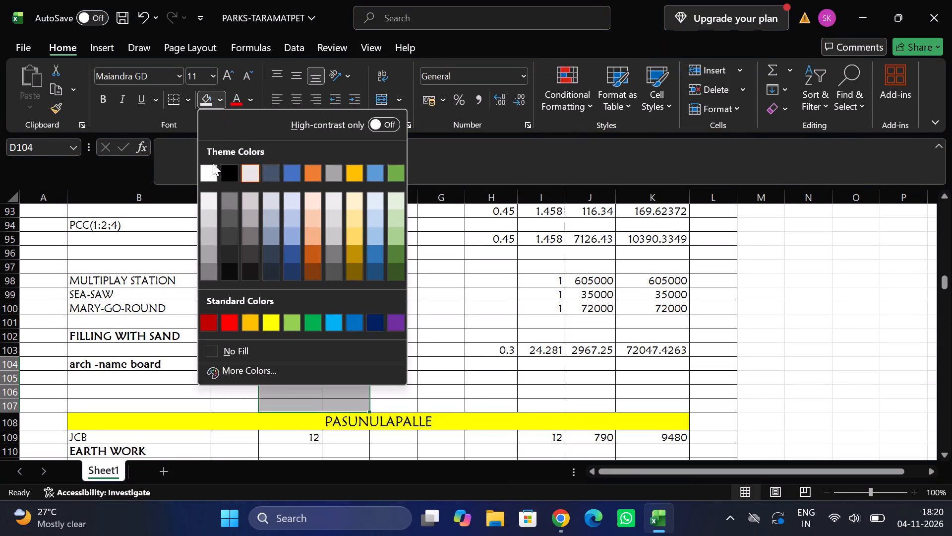
{"action": "left_click", "coordinate": [212, 168]}
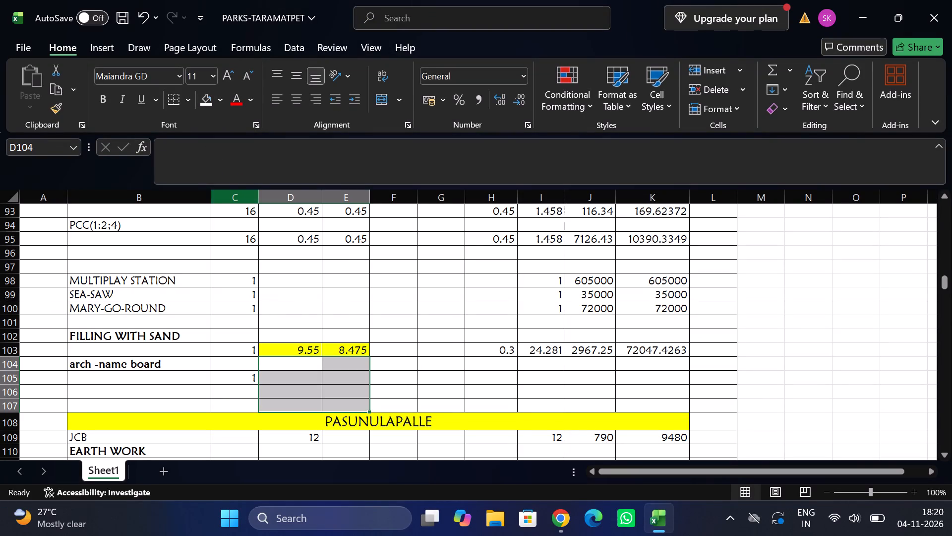
{"action": "left_click", "coordinate": [282, 377]}
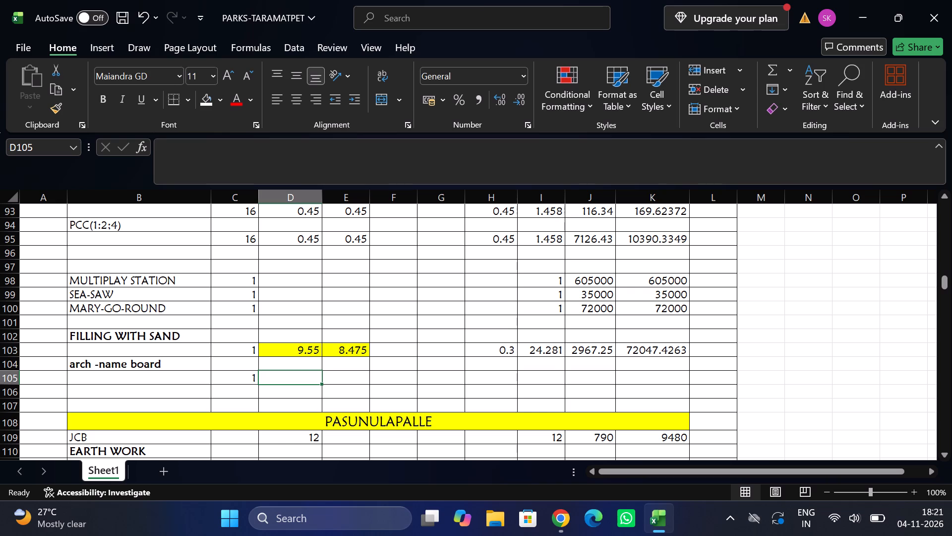
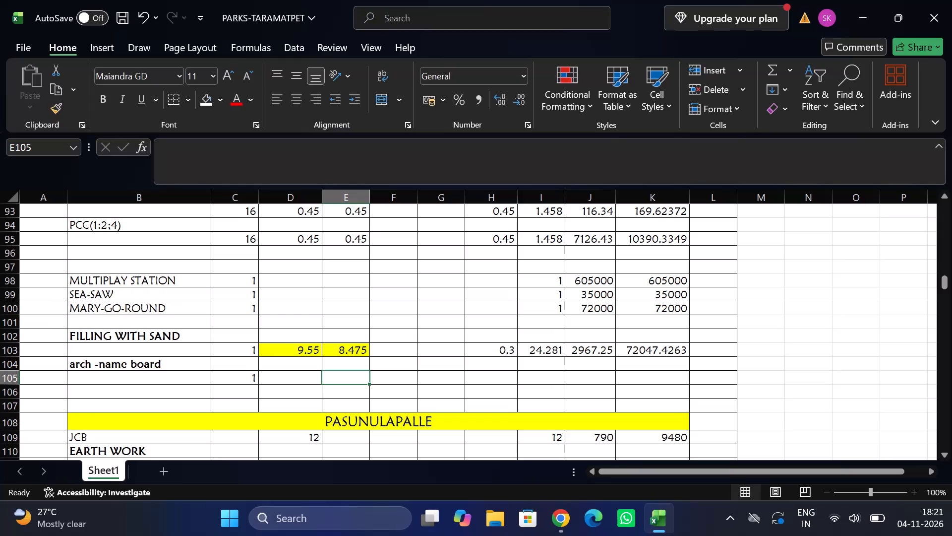
Enter EARTH WORK AND PCC as the item description in cell B105, beneath the arch -name board heading.
{"action": "key", "text": "Tab"}
{"action": "key", "text": "Tab"}
{"action": "key", "text": "Tab"}
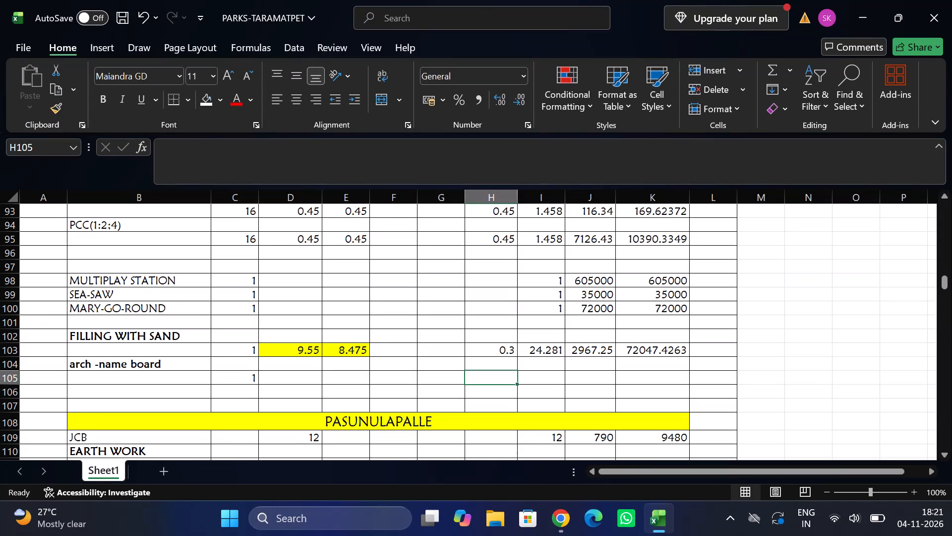
{"action": "left_click", "coordinate": [132, 376]}
{"action": "type", "text": "EARTH"}
{"action": "key", "text": "space"}
{"action": "key", "text": "a"}
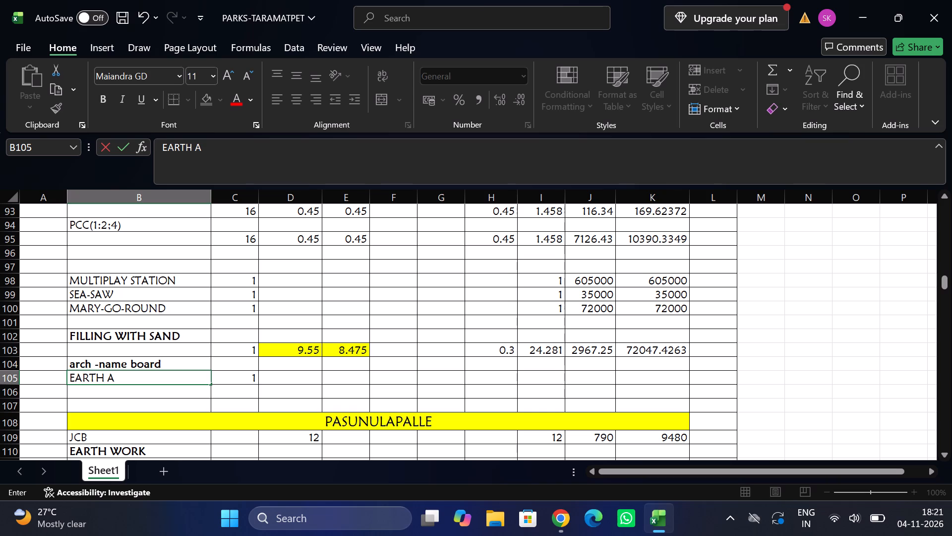
{"action": "key", "text": "BackSpace"}
{"action": "type", "text": "WORK AND PCC"}
{"action": "key", "text": "Tab"}
Enter a quantity of 1 in cell I105 for the EARTH WORK AND PCC item.
{"action": "key", "text": "Tab"}
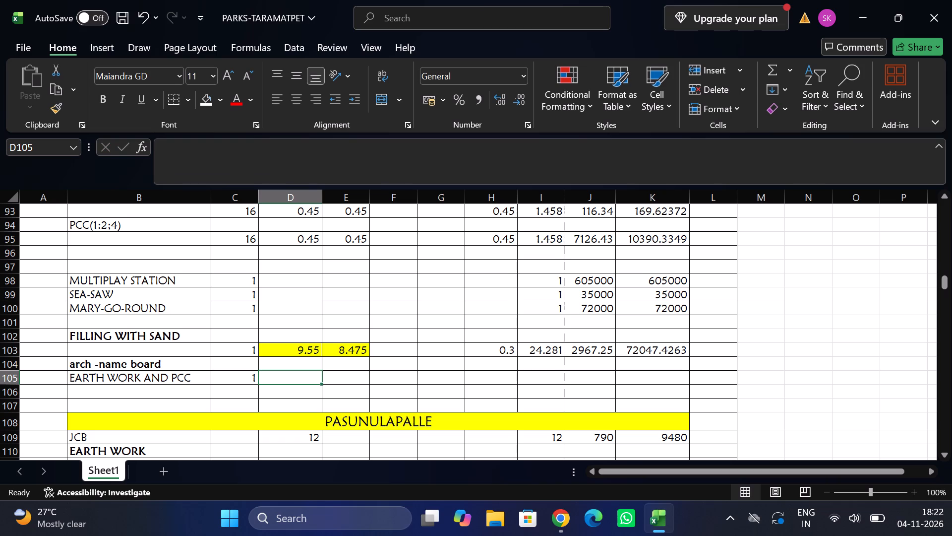
{"action": "key", "text": "Tab"}
{"action": "key", "text": "Tab"}
{"action": "key", "text": "Tab"}
{"action": "key", "text": "Tab"}
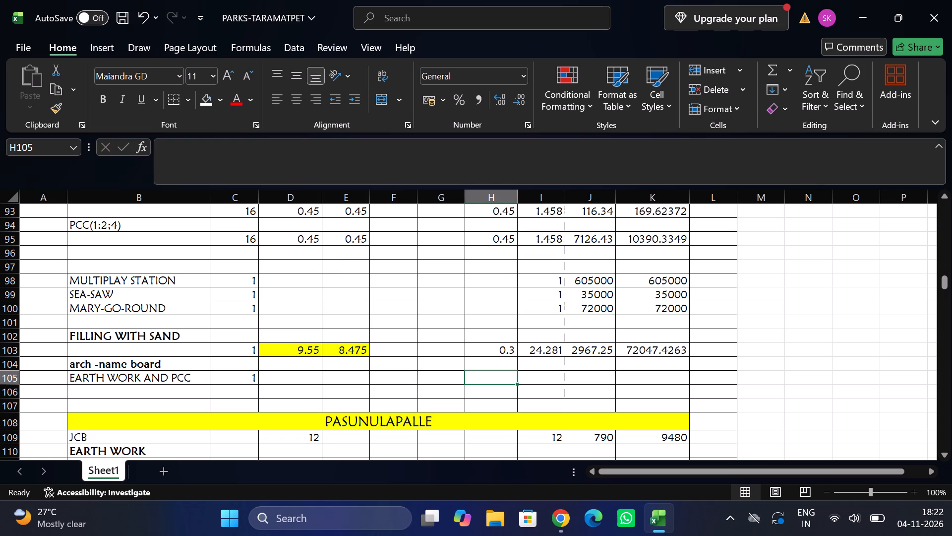
{"action": "key", "text": "Tab"}
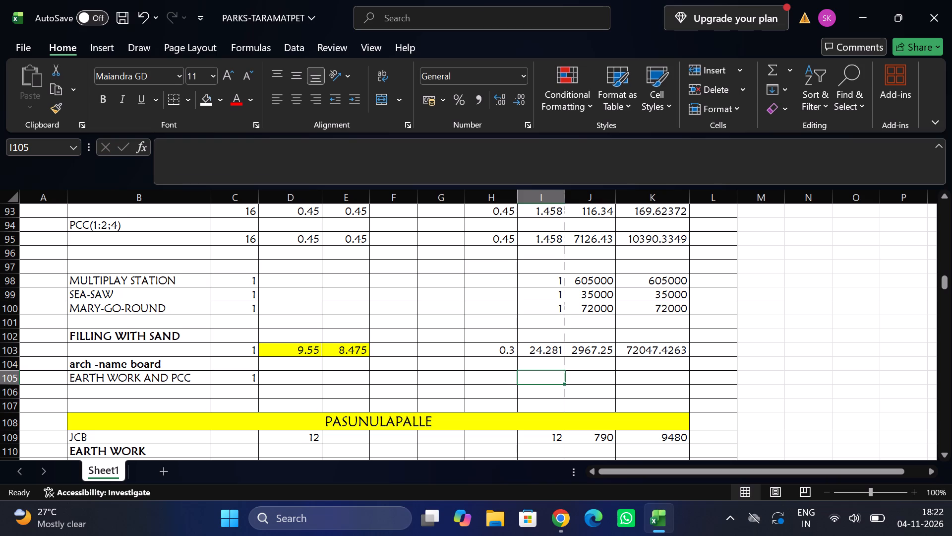
{"action": "key", "text": "1"}
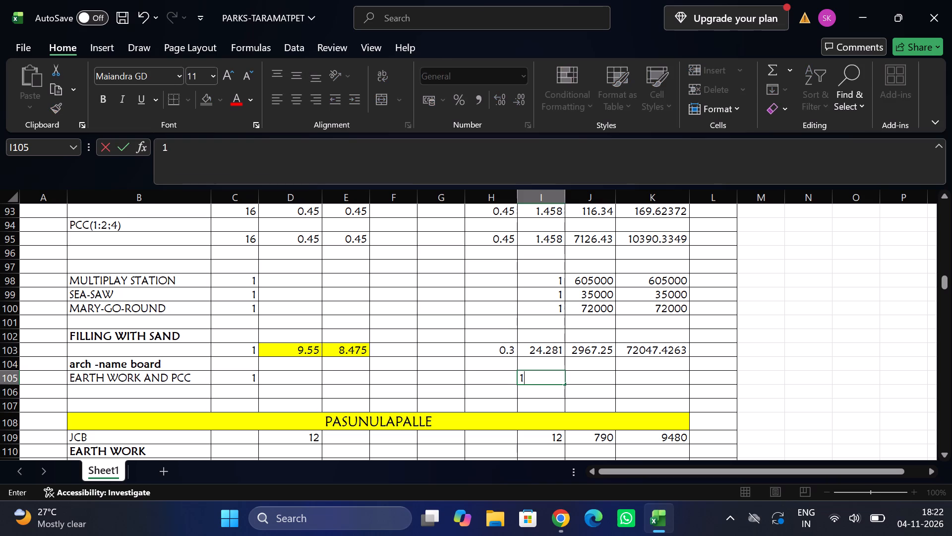
{"action": "key", "text": "Tab"}
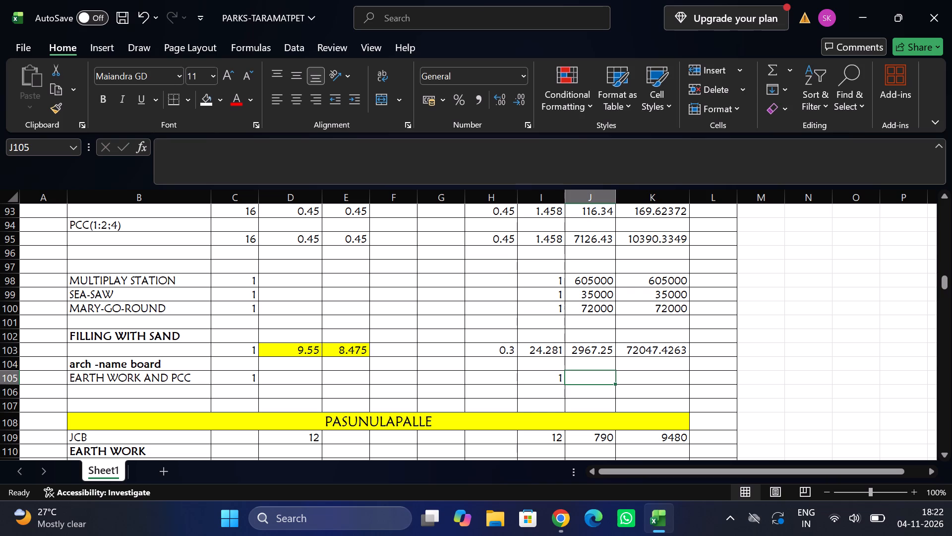
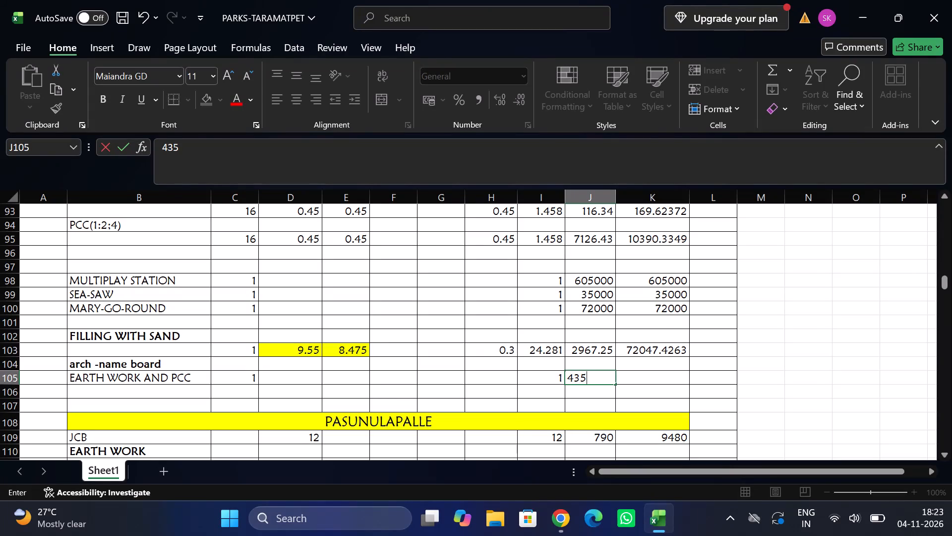
Enter a rate of 43500 in cell J105 for the EARTH WORK AND PCC item.
{"action": "type", "text": "00"}
{"action": "key", "text": "Tab"}
Calculate the EARTH WORK AND PCC amount in cell K105 by multiplying rate J105 by quantity I105, and check the formula.
{"action": "key", "text": "equal"}
{"action": "key", "text": "Left"}
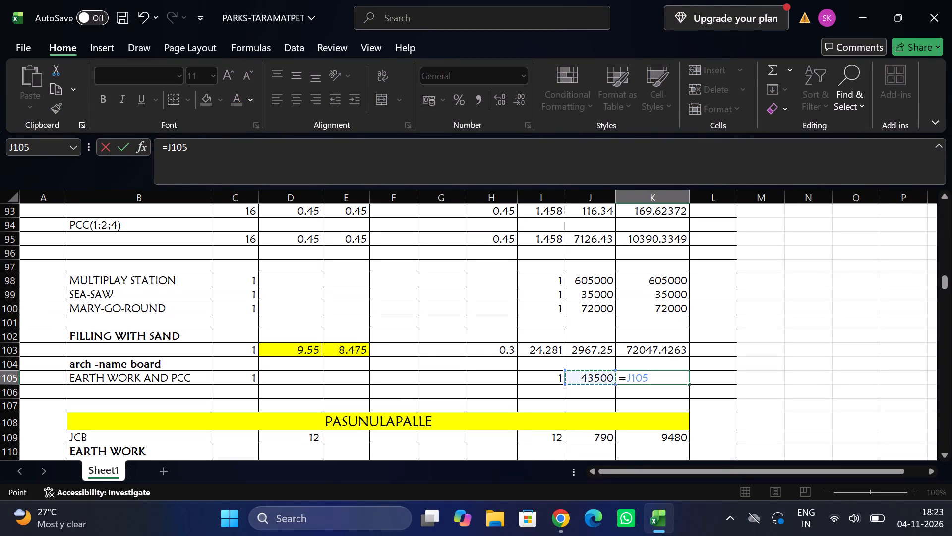
{"action": "left_click", "coordinate": [132, 376], "text": "shift"}
{"action": "key", "text": "shift+asterisk"}
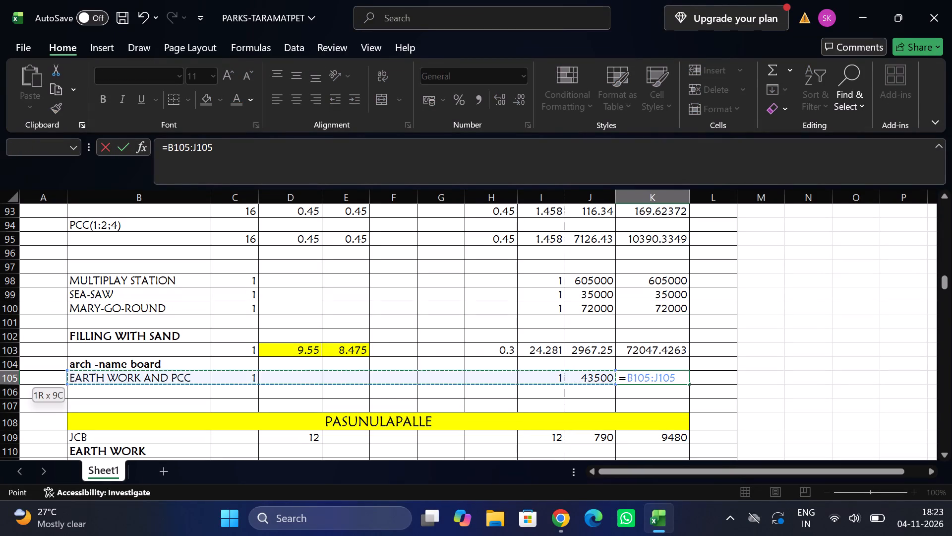
{"action": "key", "text": "Left"}
{"action": "key", "text": "Left"}
{"action": "key", "text": "Right"}
{"action": "key", "text": "Right"}
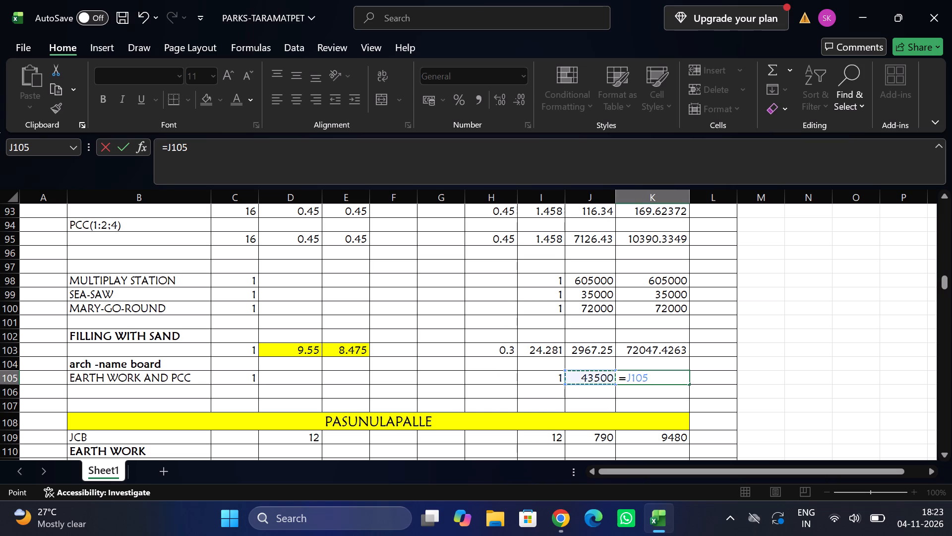
{"action": "key", "text": "shift+asterisk"}
{"action": "key", "text": "Left"}
{"action": "key", "text": "Left"}
{"action": "key", "text": "Return"}
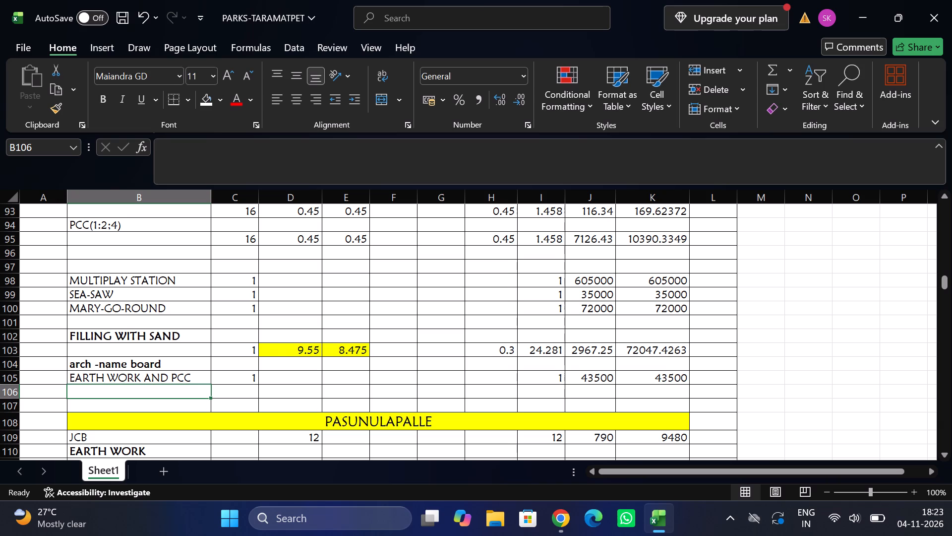
{"action": "double_click", "coordinate": [666, 380]}
{"action": "key", "text": "Return"}
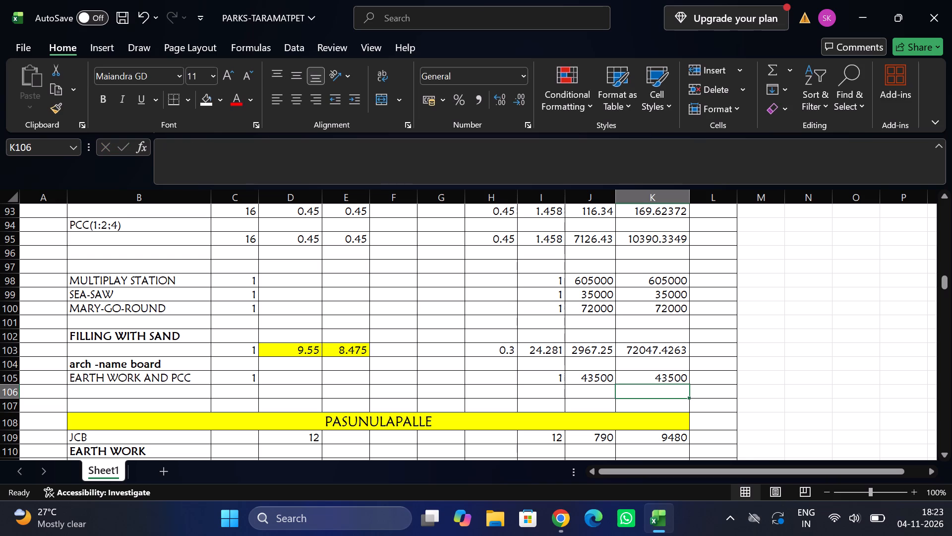
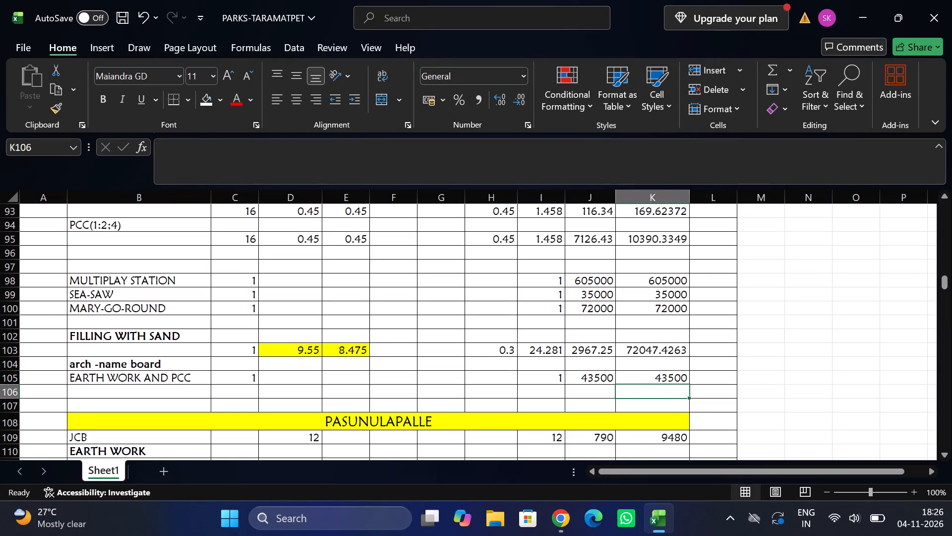
In the PASUNULAPALLE section's JCB row, enter 2 in cell C109 and set cell D109 to 8.
{"action": "scroll", "coordinate": [385, 392], "scroll_direction": "down", "scroll_amount": 1}
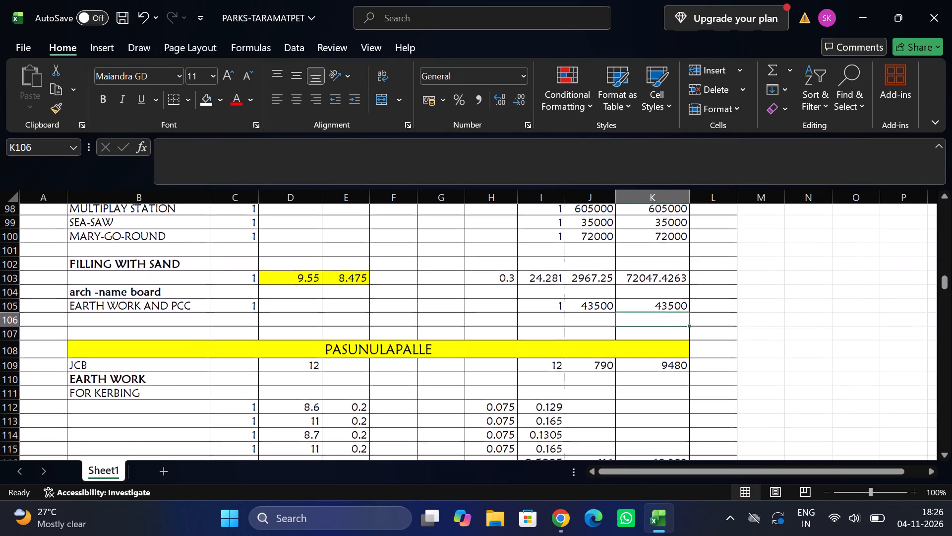
{"action": "scroll", "coordinate": [385, 392], "scroll_direction": "down", "scroll_amount": 3}
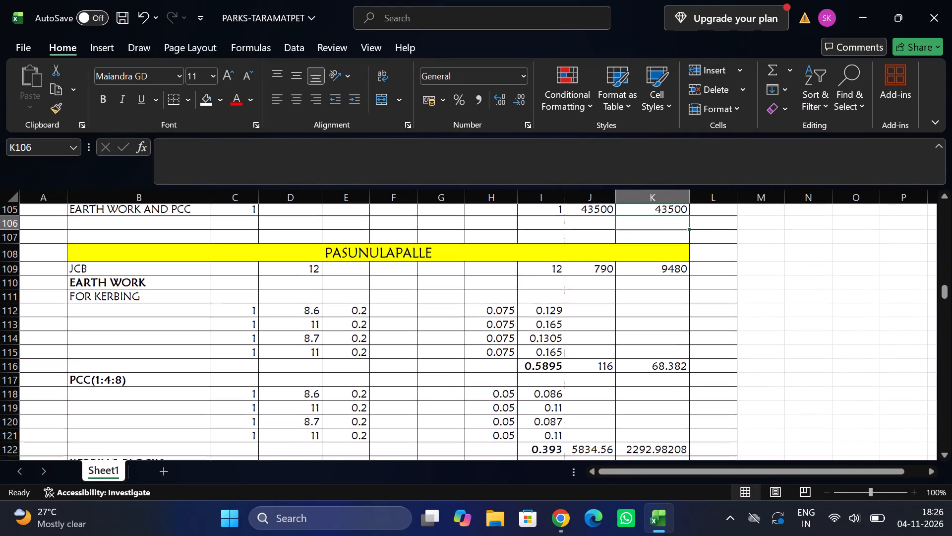
{"action": "scroll", "coordinate": [385, 392], "scroll_direction": "down", "scroll_amount": 1}
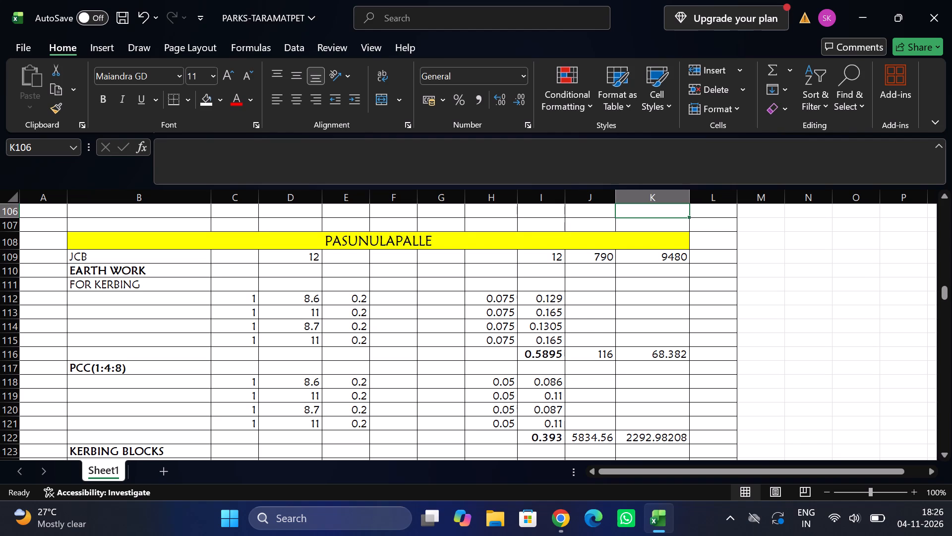
{"action": "left_click", "coordinate": [246, 258]}
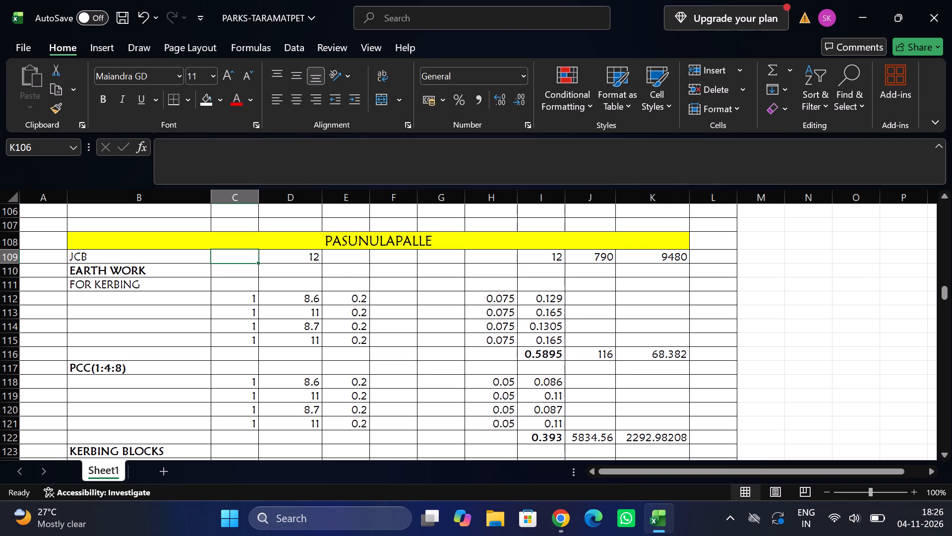
{"action": "key", "text": "2"}
{"action": "key", "text": "Tab"}
{"action": "key", "text": "8"}
{"action": "key", "text": "Tab"}
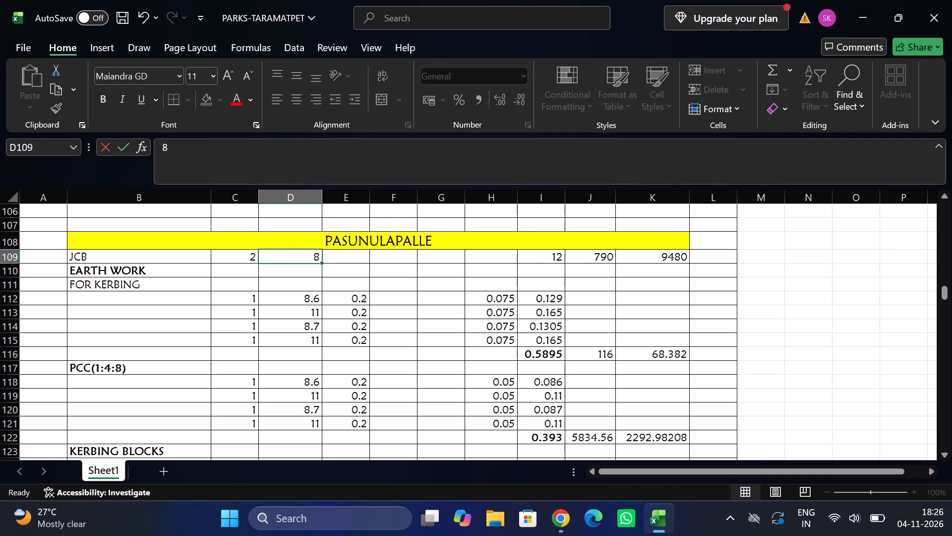
Calculate the JCB quantity in cell I109 by multiplying D109 by C109.
{"action": "key", "text": "Tab"}
{"action": "key", "text": "Tab"}
{"action": "key", "text": "Tab"}
{"action": "key", "text": "Tab"}
{"action": "key", "text": "equal"}
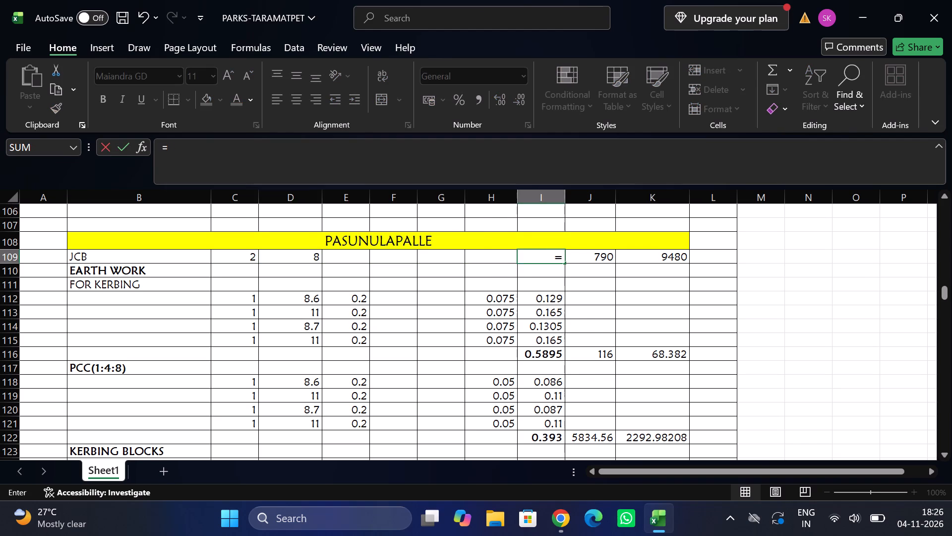
{"action": "key", "text": "Left"}
{"action": "key", "text": "Left"}
{"action": "key", "text": "Left"}
{"action": "key", "text": "Left"}
{"action": "key", "text": "Left"}
{"action": "key", "text": "shift+asterisk"}
{"action": "key", "text": "Left"}
{"action": "key", "text": "Left"}
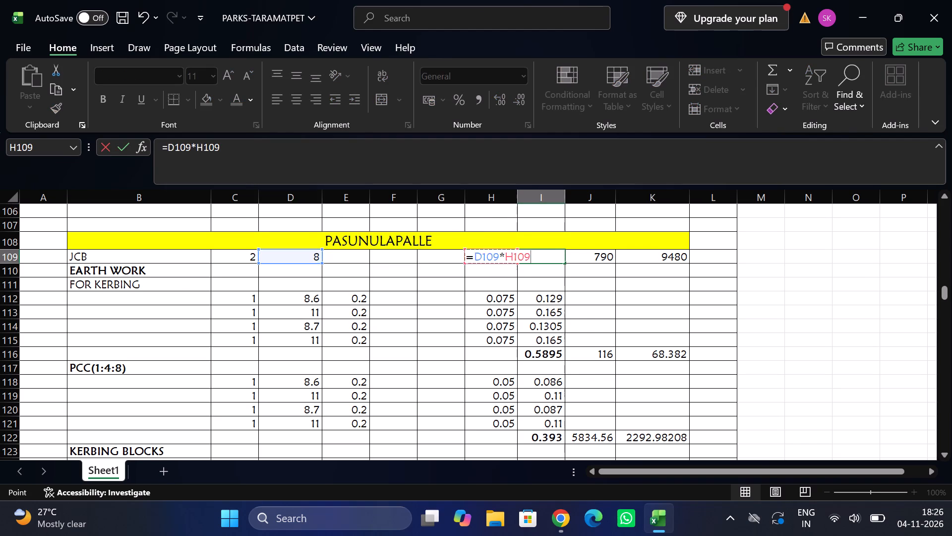
{"action": "key", "text": "Left"}
{"action": "key", "text": "Left"}
{"action": "key", "text": "Left"}
{"action": "key", "text": "Left"}
{"action": "key", "text": "Return"}
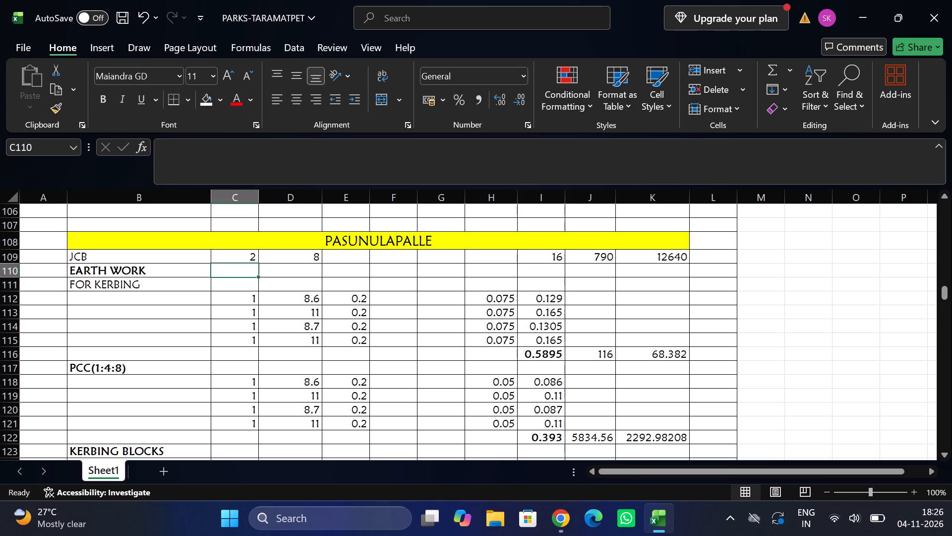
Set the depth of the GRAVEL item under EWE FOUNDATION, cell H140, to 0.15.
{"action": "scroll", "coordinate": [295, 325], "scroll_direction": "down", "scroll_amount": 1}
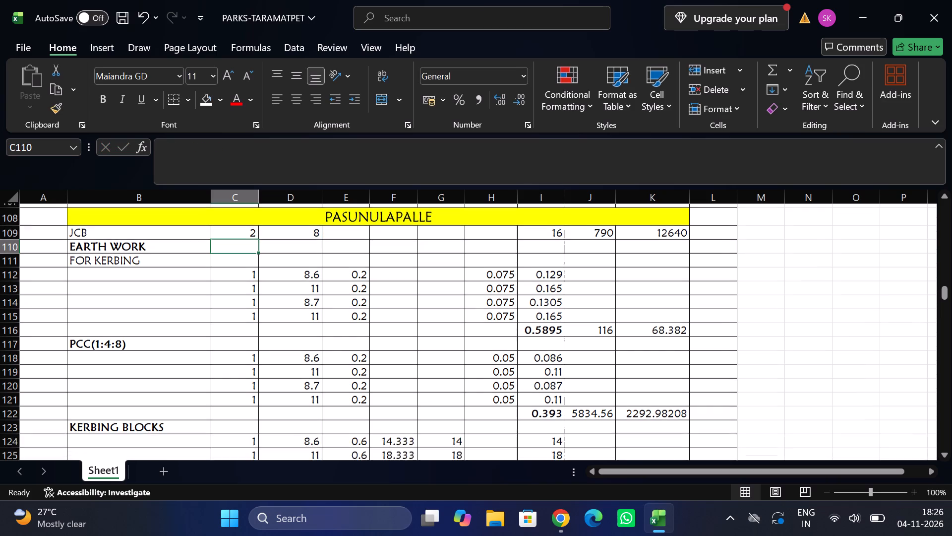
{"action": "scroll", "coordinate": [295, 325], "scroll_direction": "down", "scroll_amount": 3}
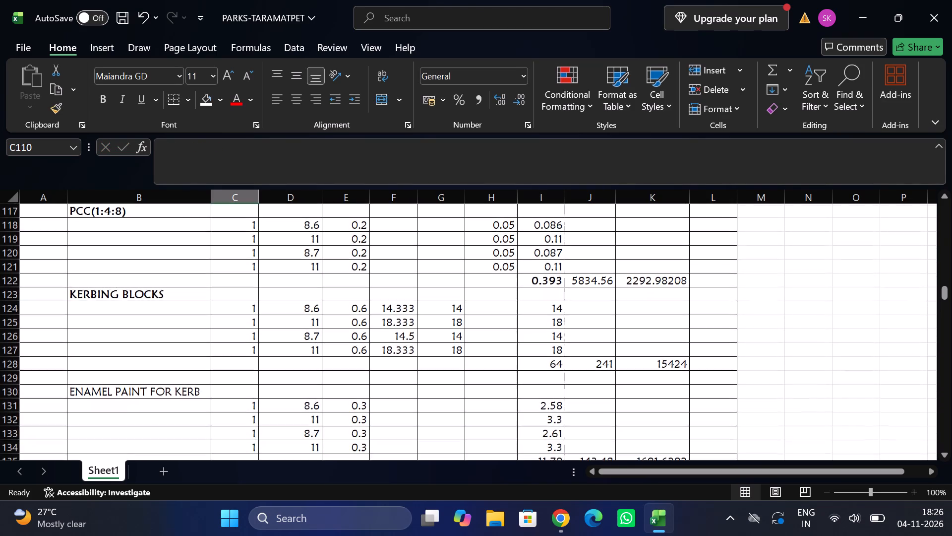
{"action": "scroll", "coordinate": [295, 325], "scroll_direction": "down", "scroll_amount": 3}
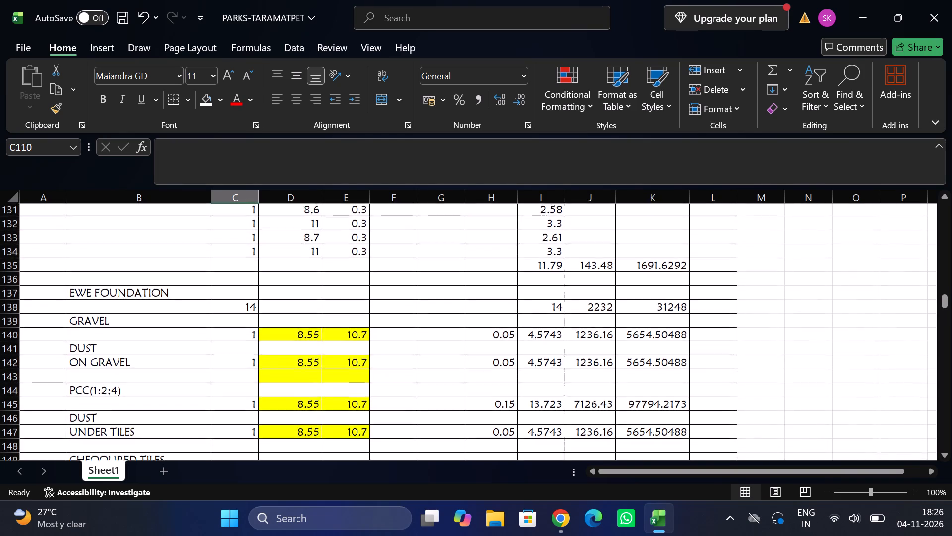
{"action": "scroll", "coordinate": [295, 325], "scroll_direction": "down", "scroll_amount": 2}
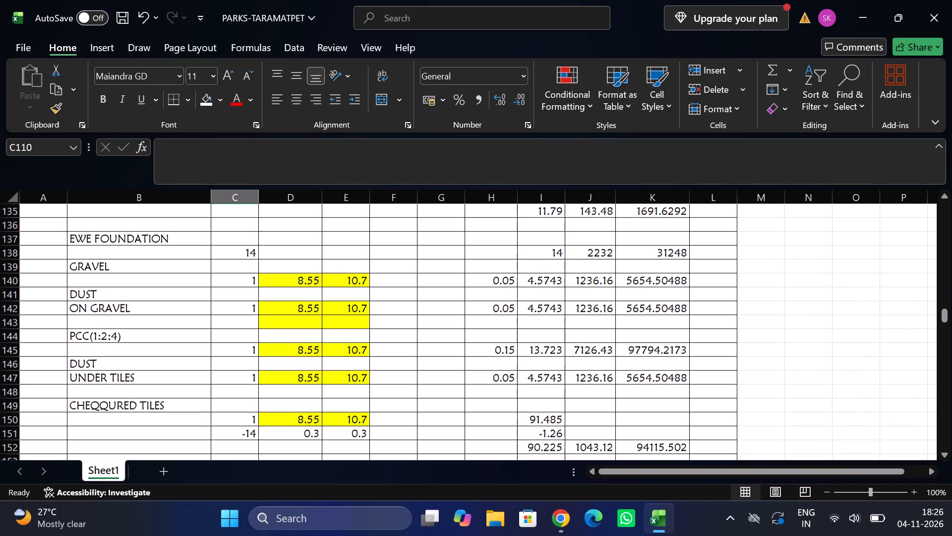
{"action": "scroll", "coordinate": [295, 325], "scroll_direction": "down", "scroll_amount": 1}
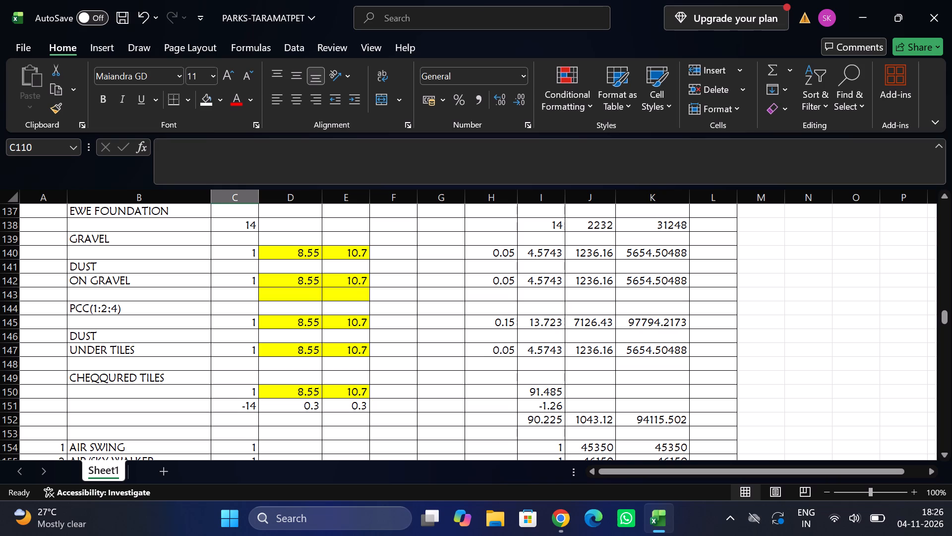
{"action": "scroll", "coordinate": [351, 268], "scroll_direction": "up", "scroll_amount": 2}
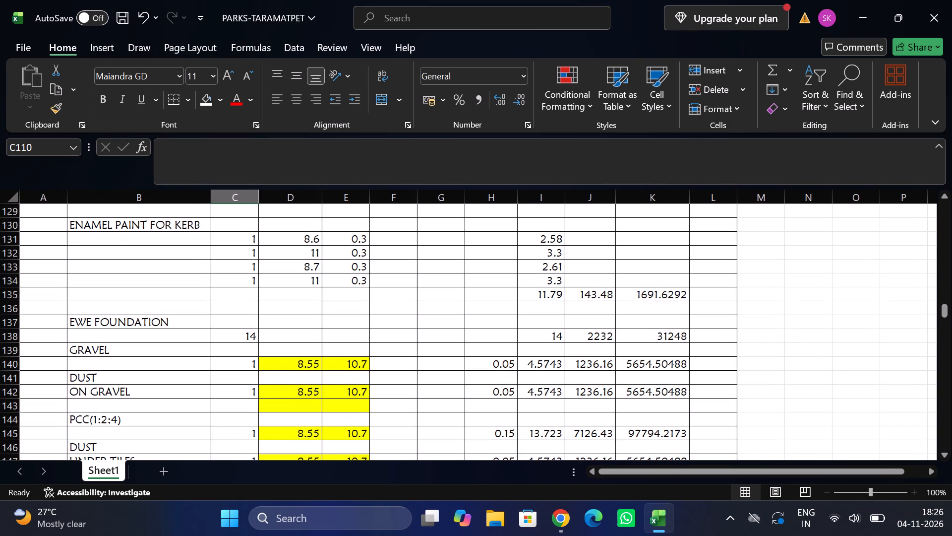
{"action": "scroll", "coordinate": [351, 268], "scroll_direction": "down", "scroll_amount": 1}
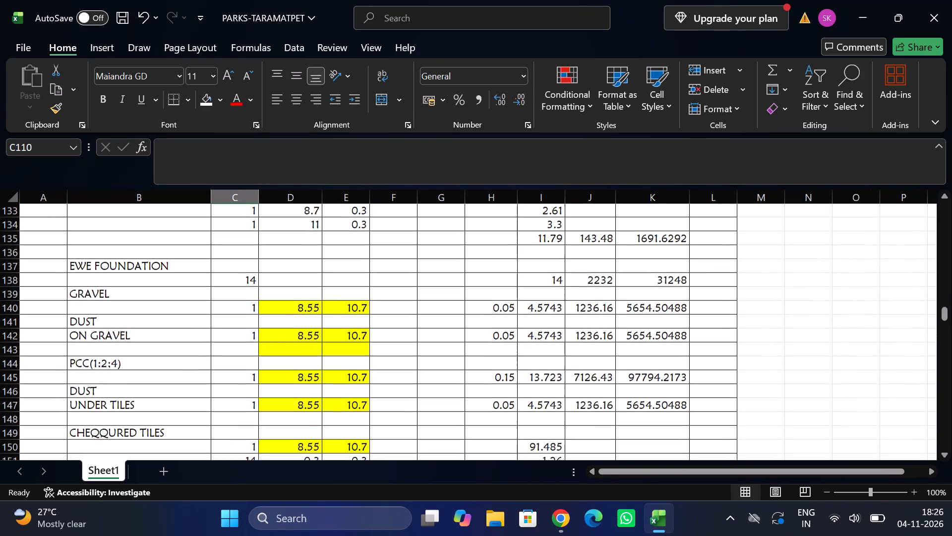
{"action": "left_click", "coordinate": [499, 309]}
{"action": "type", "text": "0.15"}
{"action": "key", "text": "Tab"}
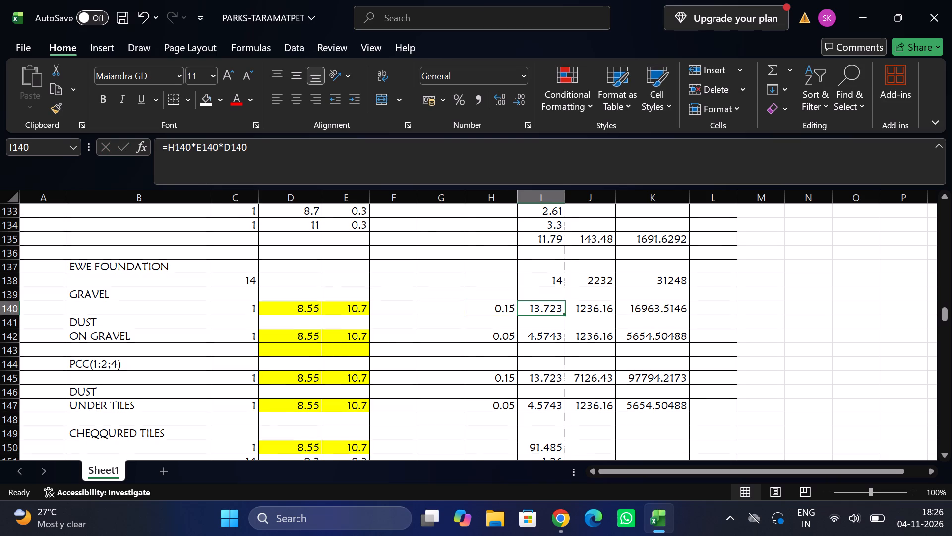
Set the depth of the GRAVEL item in cell H140 to 0.25.
{"action": "left_click", "coordinate": [500, 308]}
{"action": "type", "text": "0."}
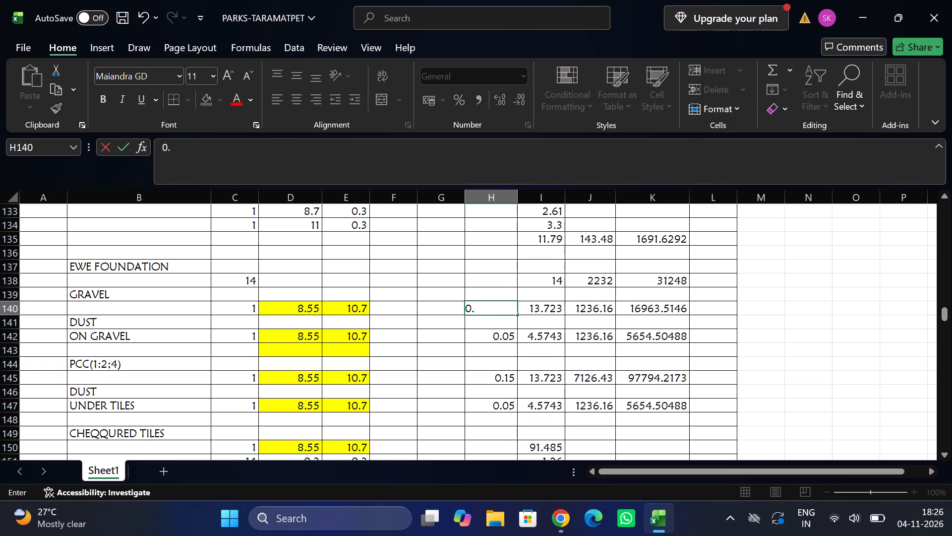
{"action": "type", "text": "25"}
{"action": "key", "text": "Return"}
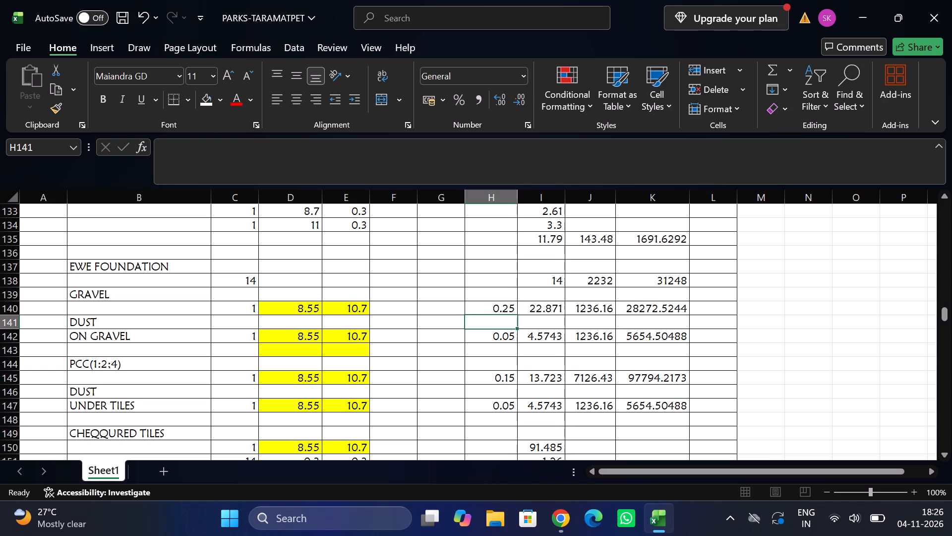
Check the depths of the DUST and PCC(1:2:4) items, and review the remaining PASUNULAPALLE rows through the children play items.
{"action": "left_click", "coordinate": [502, 341]}
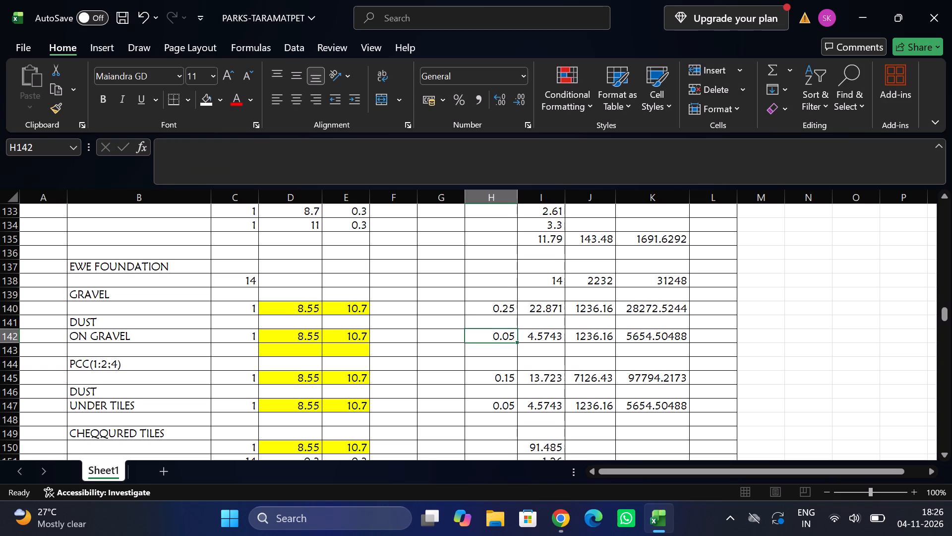
{"action": "left_click", "coordinate": [488, 384]}
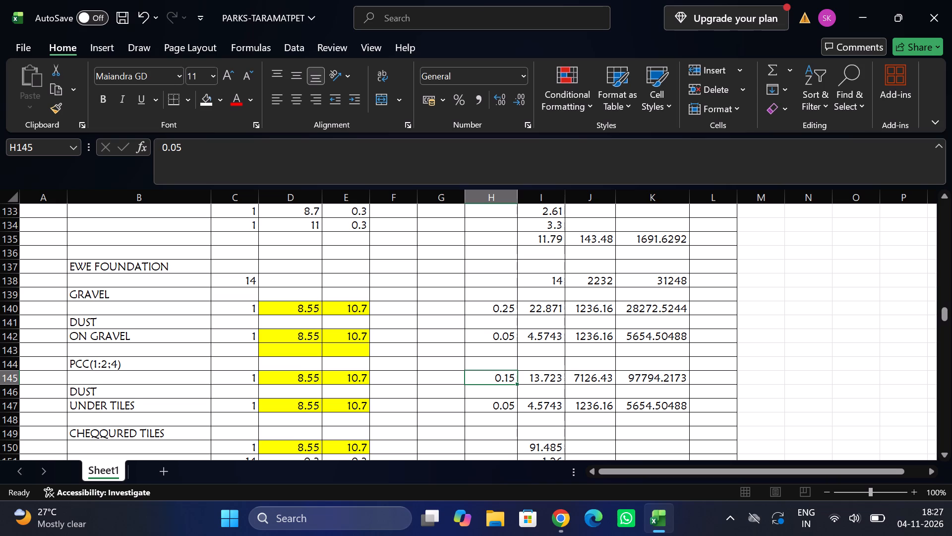
{"action": "left_click", "coordinate": [489, 407]}
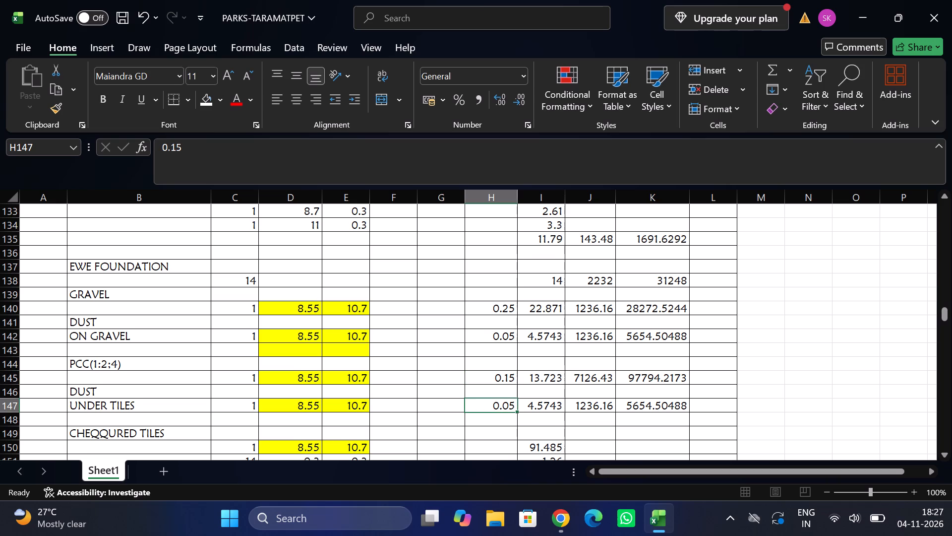
{"action": "scroll", "coordinate": [489, 407], "scroll_direction": "down", "scroll_amount": 2}
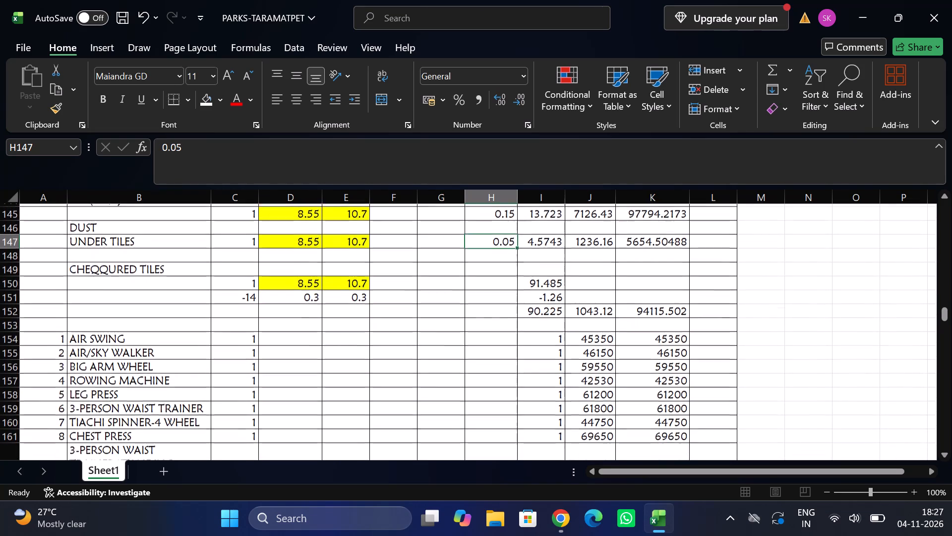
{"action": "scroll", "coordinate": [489, 407], "scroll_direction": "down", "scroll_amount": 2}
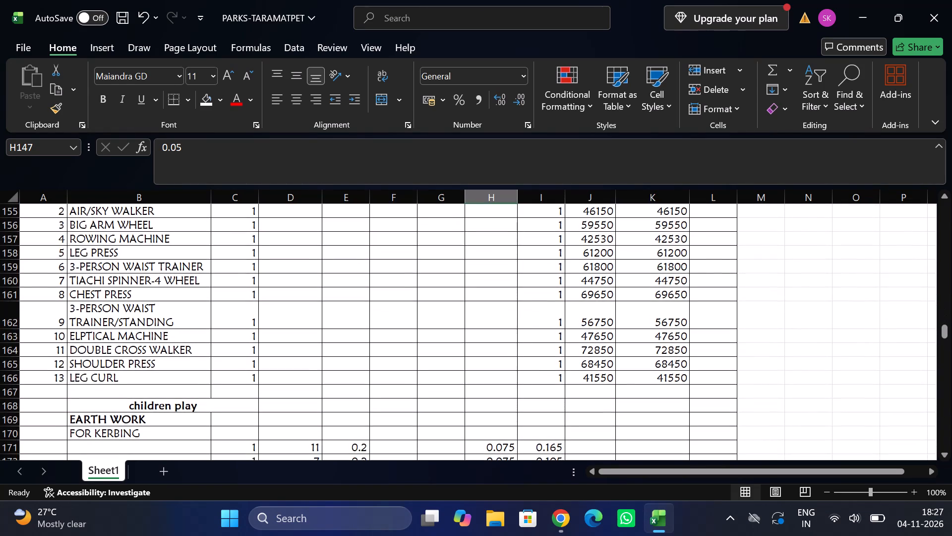
{"action": "scroll", "coordinate": [489, 407], "scroll_direction": "down", "scroll_amount": 2}
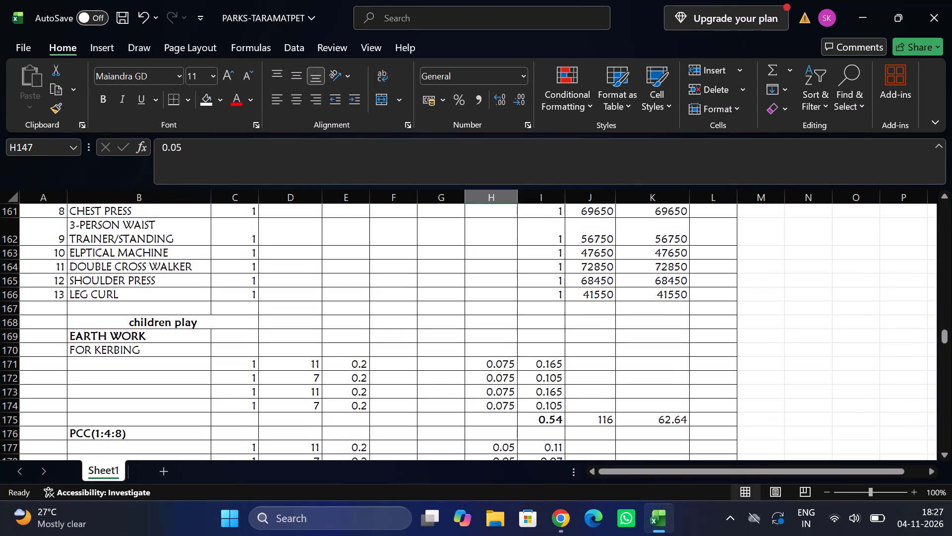
{"action": "scroll", "coordinate": [489, 407], "scroll_direction": "down", "scroll_amount": 3}
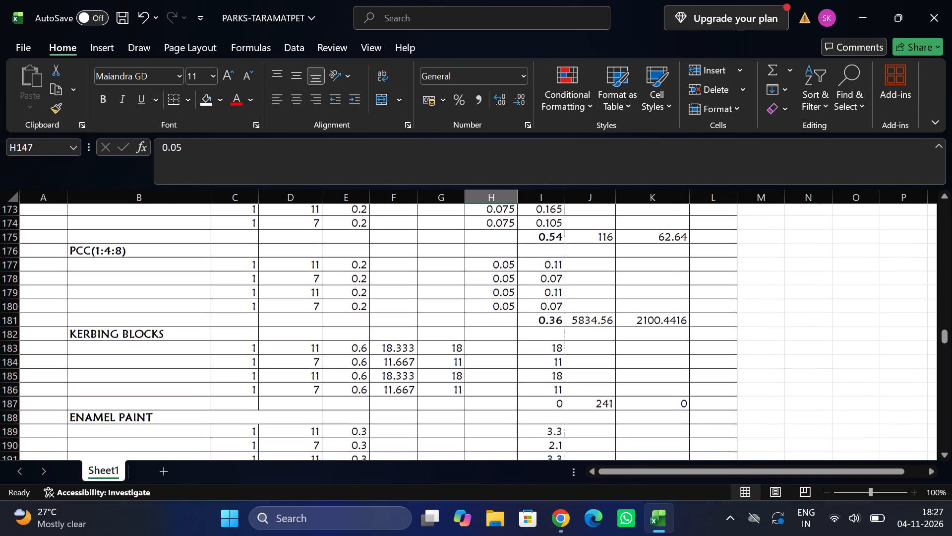
{"action": "scroll", "coordinate": [495, 386], "scroll_direction": "down", "scroll_amount": 3}
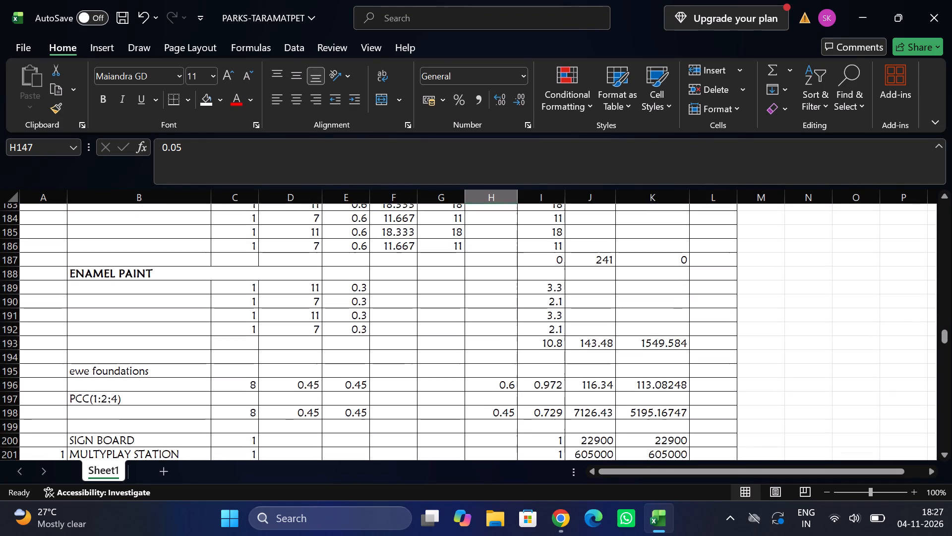
{"action": "scroll", "coordinate": [495, 386], "scroll_direction": "down", "scroll_amount": 2}
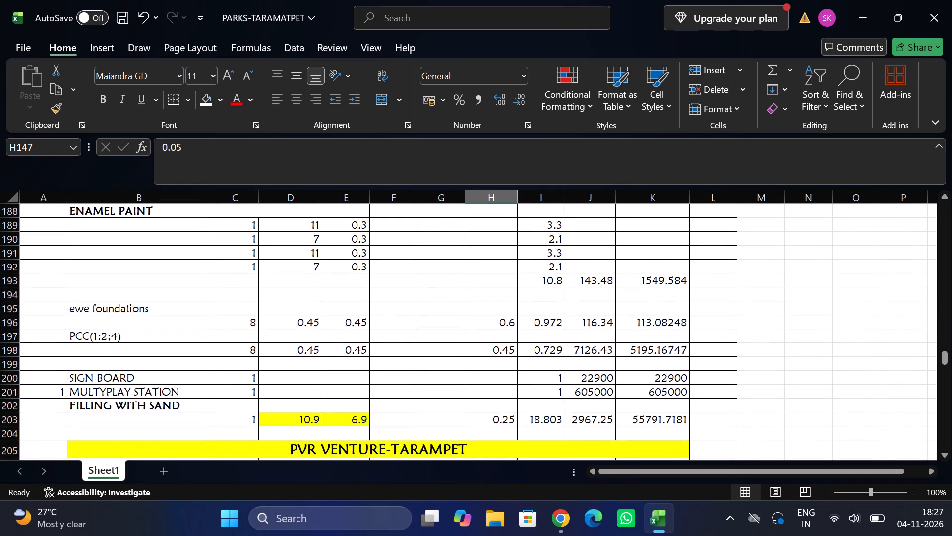
{"action": "scroll", "coordinate": [495, 386], "scroll_direction": "down", "scroll_amount": 1}
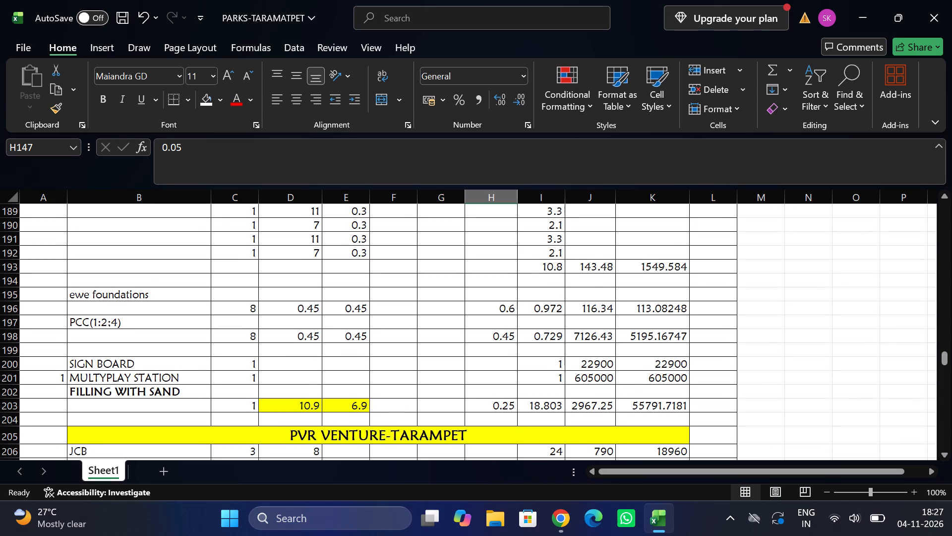
Insert two blank rows between MULTYPLAY STATION and FILLING WITH SAND in the children play section.
{"action": "left_click", "coordinate": [11, 394]}
{"action": "right_click", "coordinate": [11, 394]}
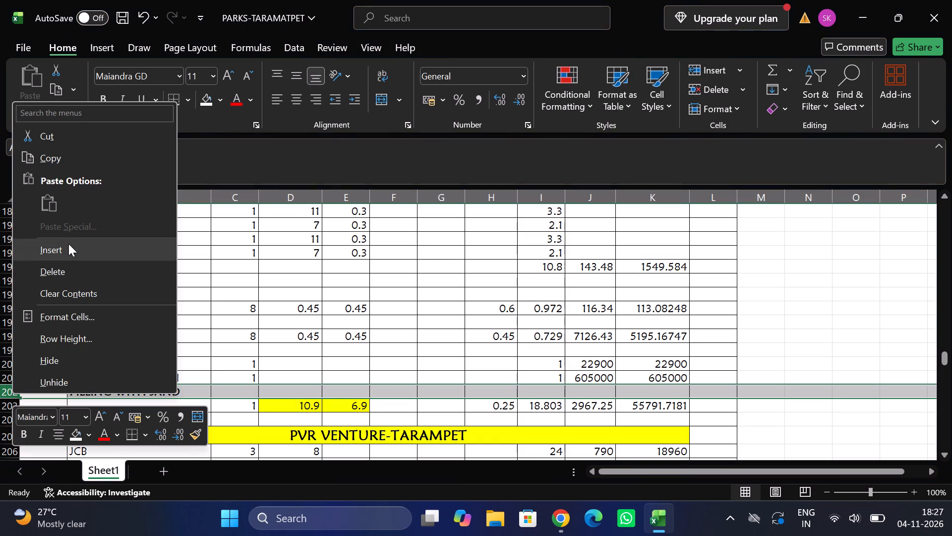
{"action": "left_click", "coordinate": [68, 244]}
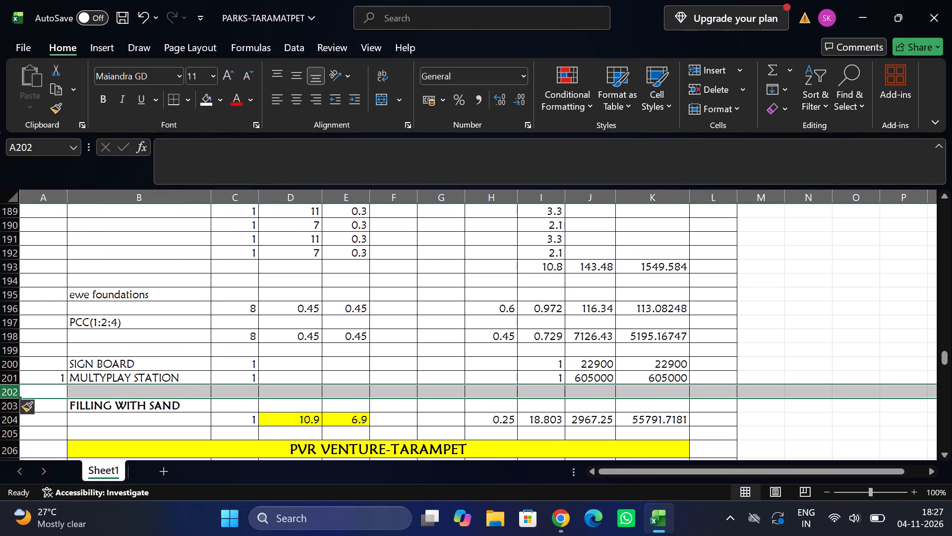
{"action": "key", "text": "ctrl+y"}
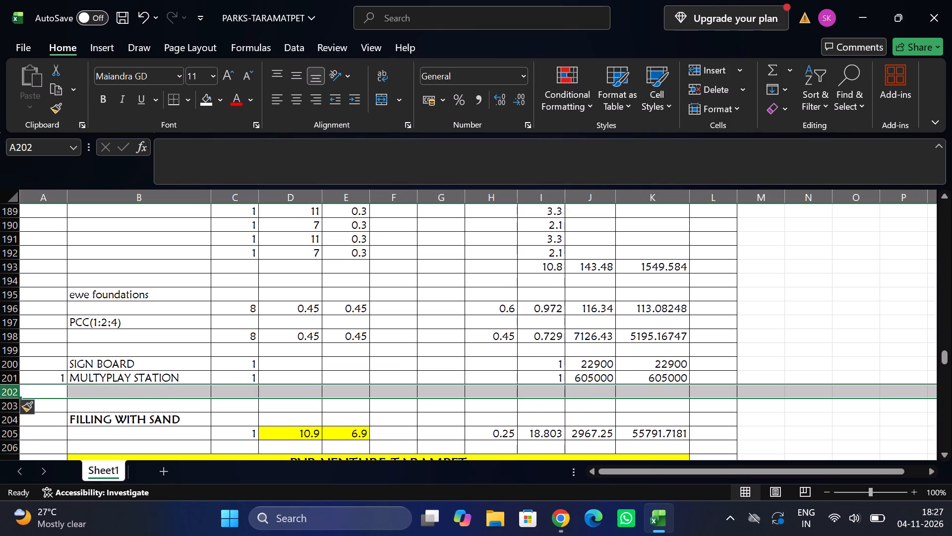
Add item 2, MARY-GO ROUND, in row 202 of the children play section, below MULTYPLAY STATION.
{"action": "left_click", "coordinate": [59, 388]}
{"action": "key", "text": "2"}
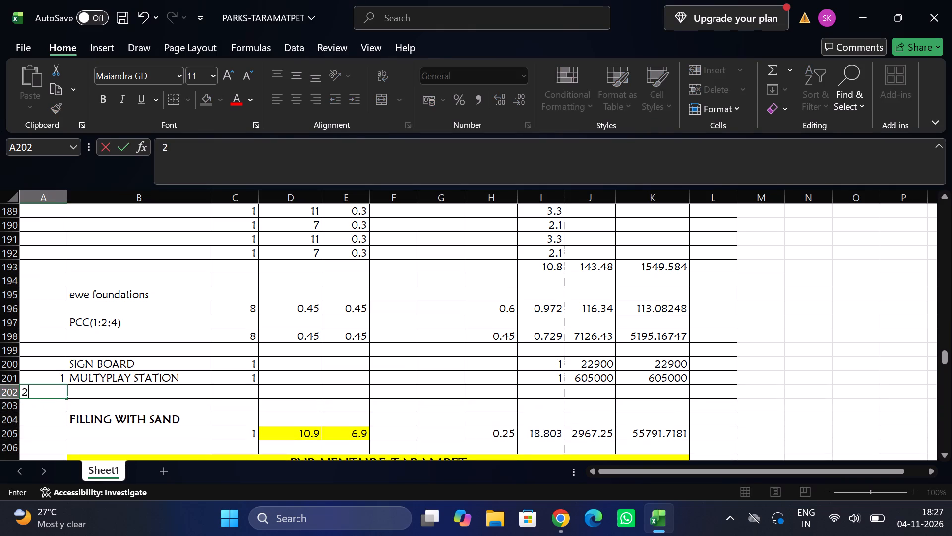
{"action": "key", "text": "Tab"}
{"action": "type", "text": "AM"}
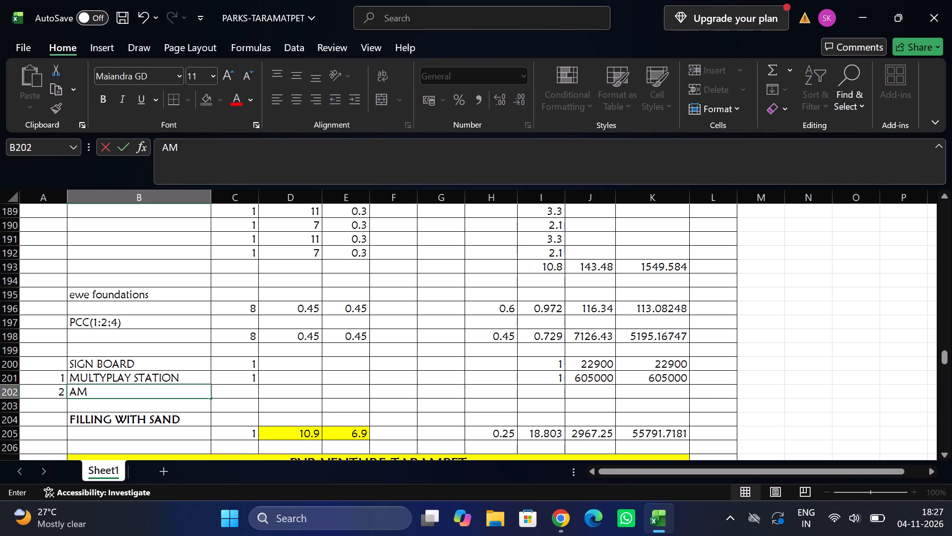
{"action": "key", "text": "BackSpace"}
{"action": "key", "text": "BackSpace"}
{"action": "type", "text": "MARY"}
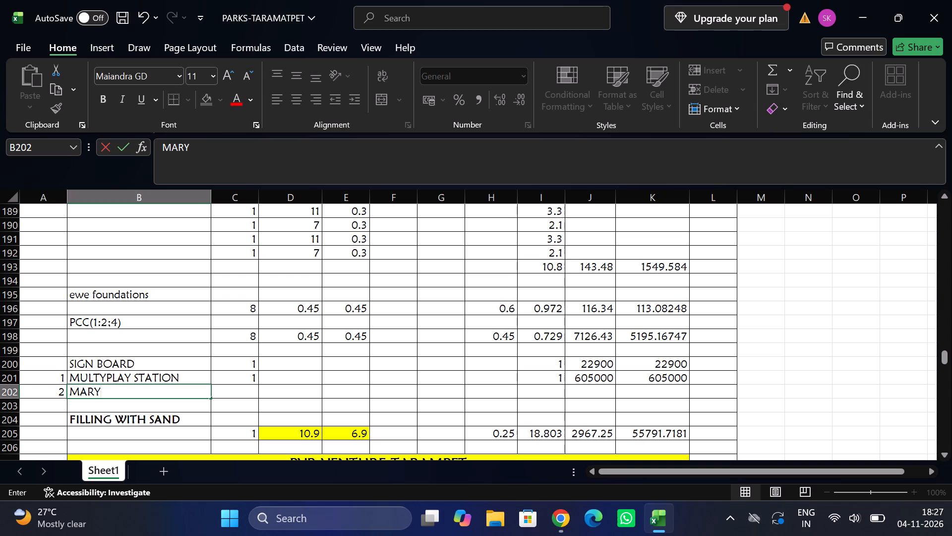
{"action": "key", "text": "minus"}
{"action": "type", "text": "GO"}
{"action": "key", "text": "space"}
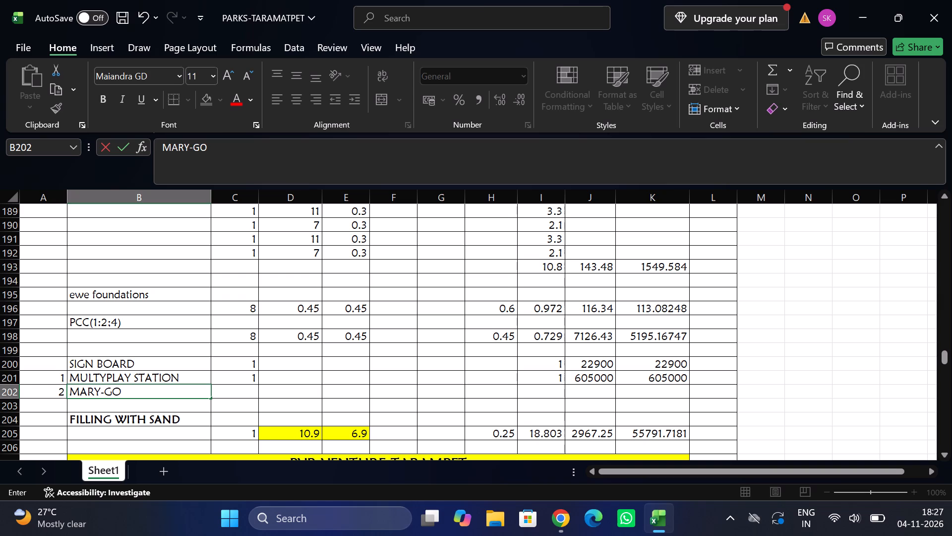
{"action": "type", "text": "ROUND"}
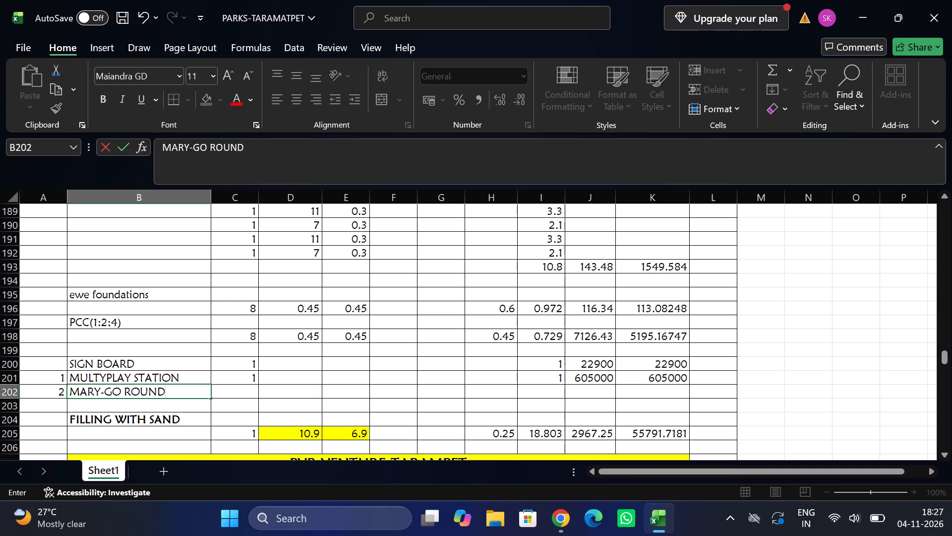
{"action": "key", "text": "Down"}
Add item 3, SPRING HORSE, in row 203 below MARY-GO ROUND.
{"action": "key", "text": "Left"}
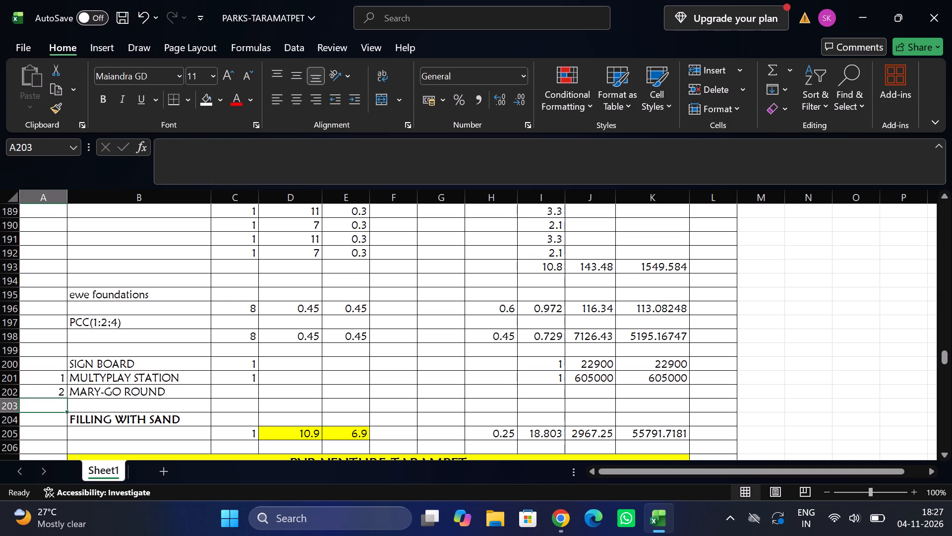
{"action": "key", "text": "3"}
{"action": "key", "text": "Tab"}
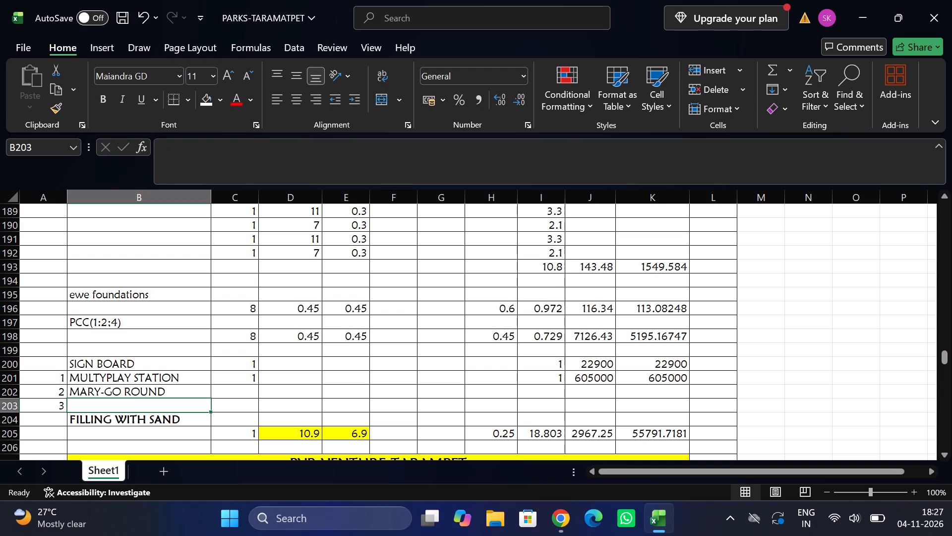
{"action": "type", "text": "SPI"}
{"action": "key", "text": "BackSpace"}
{"action": "type", "text": "RING HORSE"}
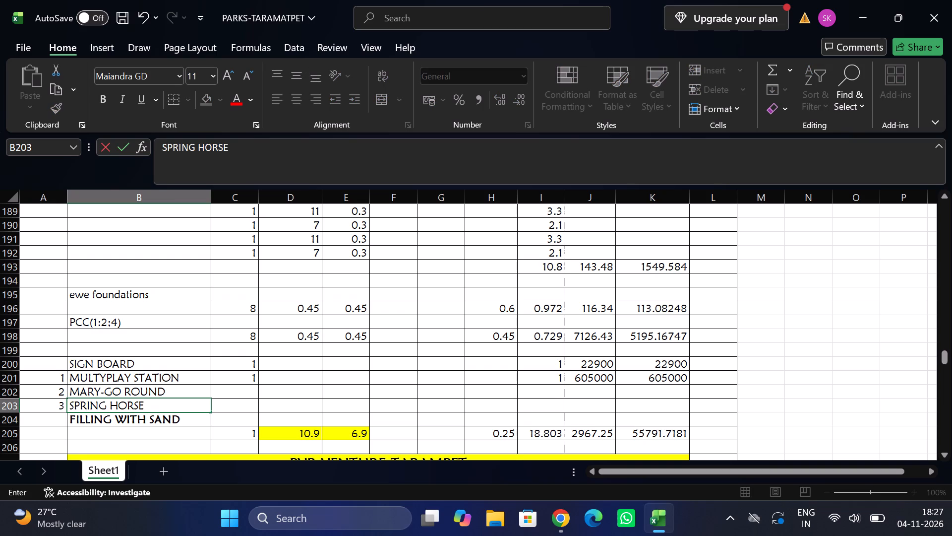
{"action": "key", "text": "Tab"}
Enter a number of 1 in column C for both MARY-GO ROUND and SPRING HORSE.
{"action": "key", "text": "Tab"}
{"action": "key", "text": "shift+Tab"}
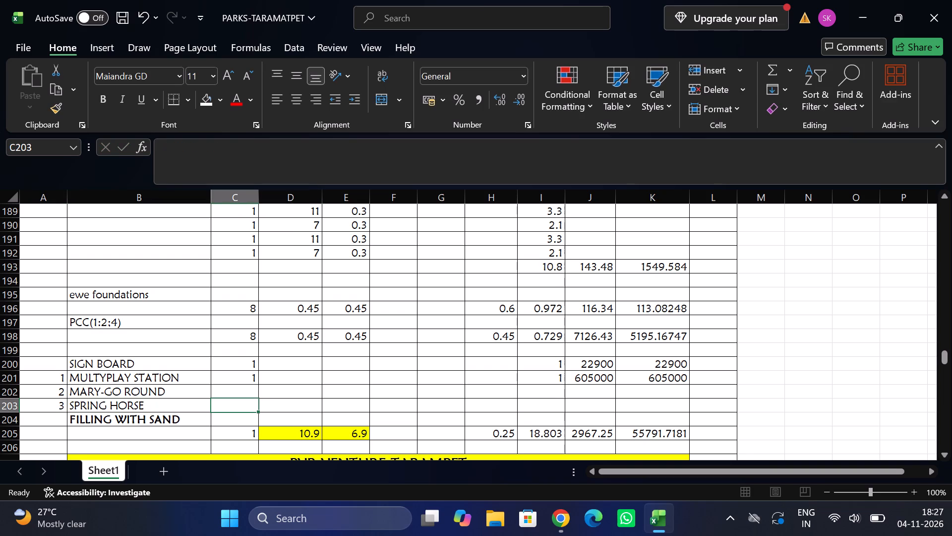
{"action": "key", "text": "Up"}
{"action": "key", "text": "1"}
{"action": "key", "text": "Down"}
{"action": "key", "text": "1"}
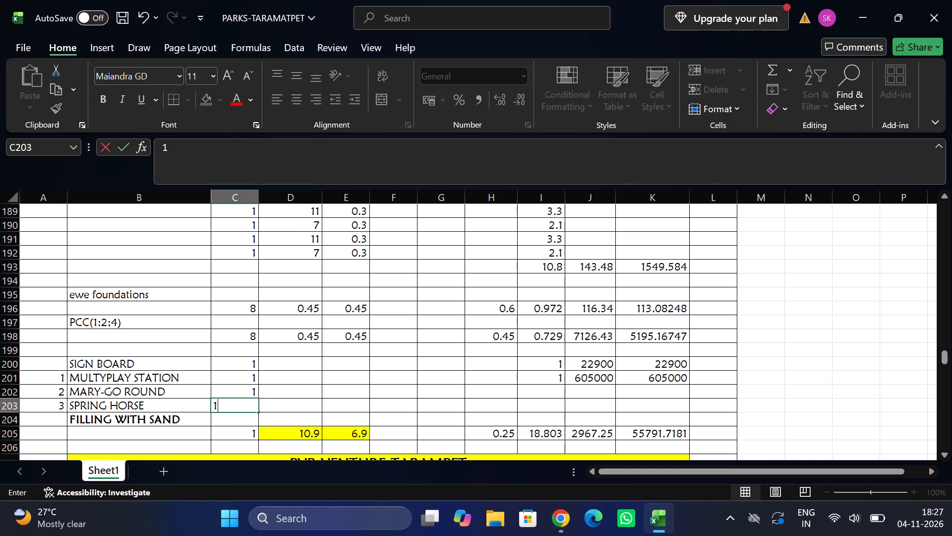
{"action": "key", "text": "Tab"}
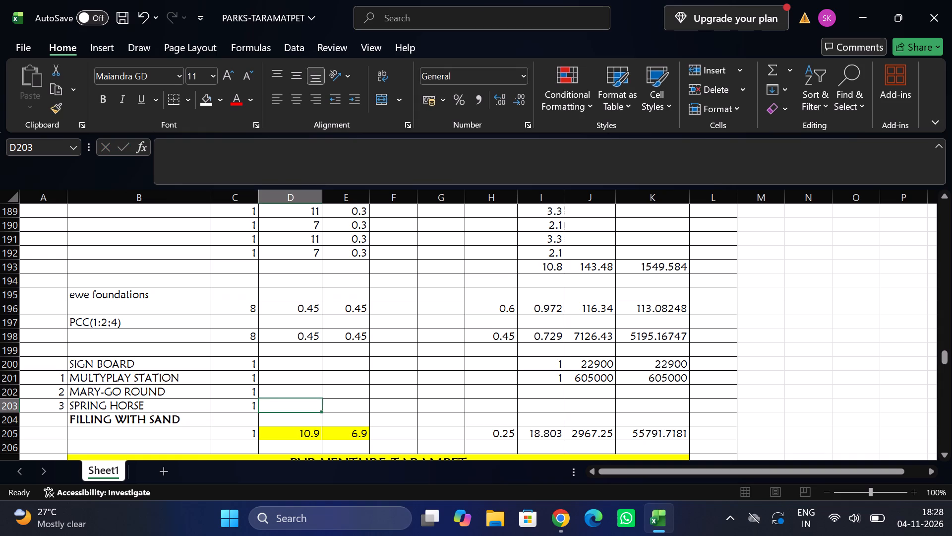
Fill the MULTYPLAY STATION quantity of 1 in column I down to the MARY-GO ROUND and SPRING HORSE rows.
{"action": "left_click", "coordinate": [538, 388]}
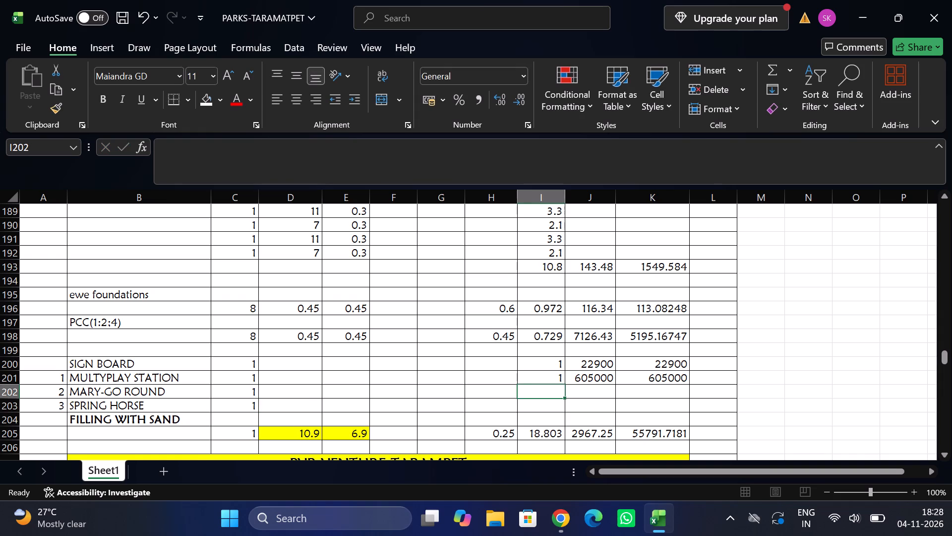
{"action": "left_click_drag", "start_coordinate": [544, 379], "coordinate": [564, 384]}
{"action": "left_click_drag", "start_coordinate": [564, 384], "coordinate": [562, 402]}
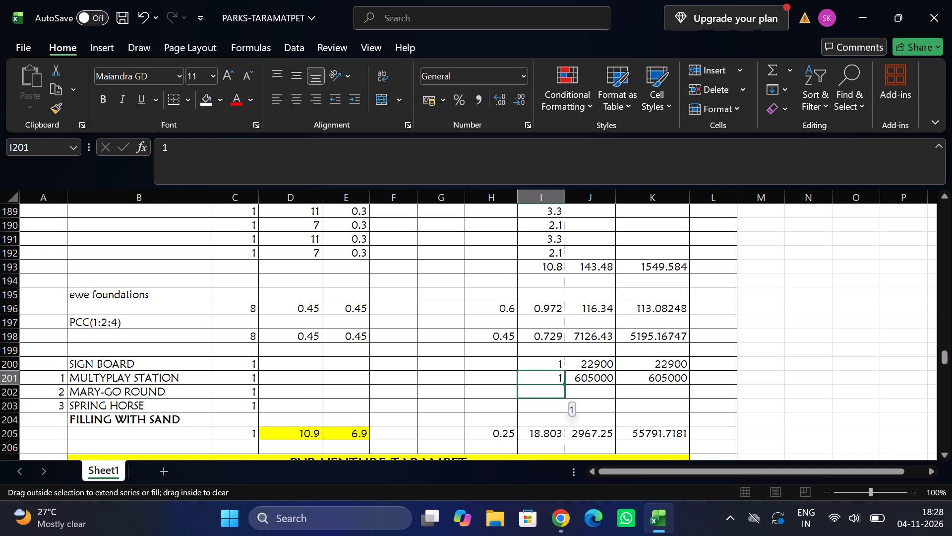
{"action": "left_click_drag", "start_coordinate": [562, 402], "coordinate": [561, 405]}
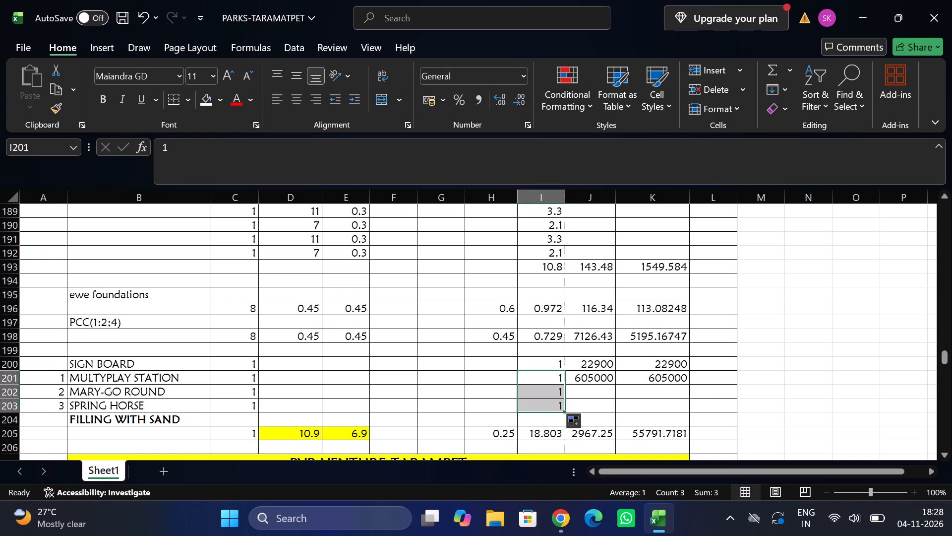
Review the PASUNULAPALLE rows from the JCB and kerbing items down through the children play equipment list.
{"action": "left_click", "coordinate": [468, 345]}
{"action": "scroll", "coordinate": [468, 345], "scroll_direction": "up", "scroll_amount": 2}
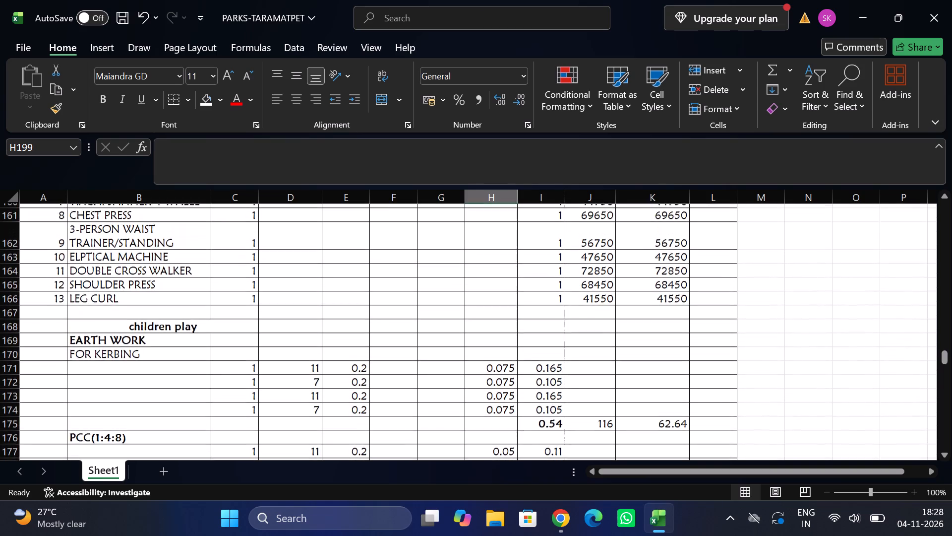
{"action": "scroll", "coordinate": [468, 345], "scroll_direction": "up", "scroll_amount": 3}
{"action": "scroll", "coordinate": [468, 345], "scroll_direction": "down", "scroll_amount": 1}
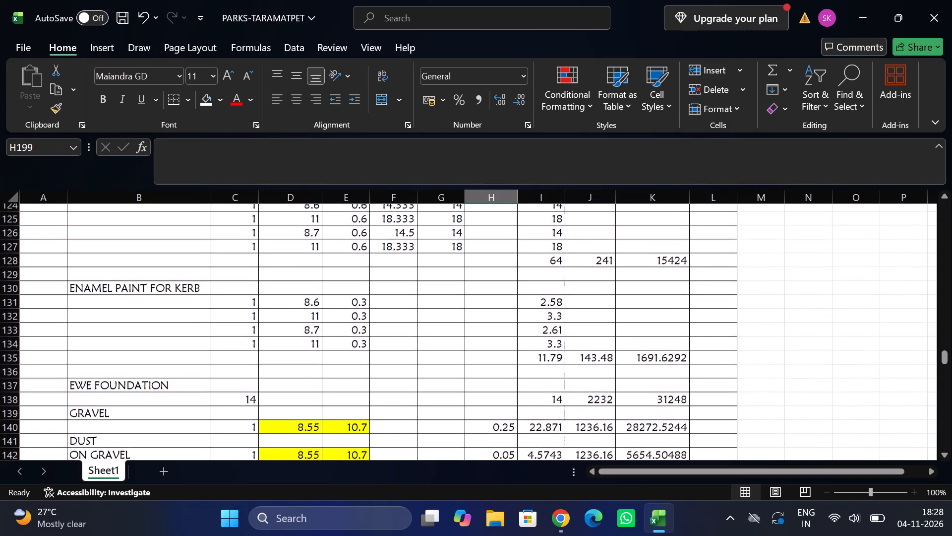
{"action": "scroll", "coordinate": [468, 345], "scroll_direction": "down", "scroll_amount": 1}
{"action": "scroll", "coordinate": [468, 345], "scroll_direction": "up", "scroll_amount": 3}
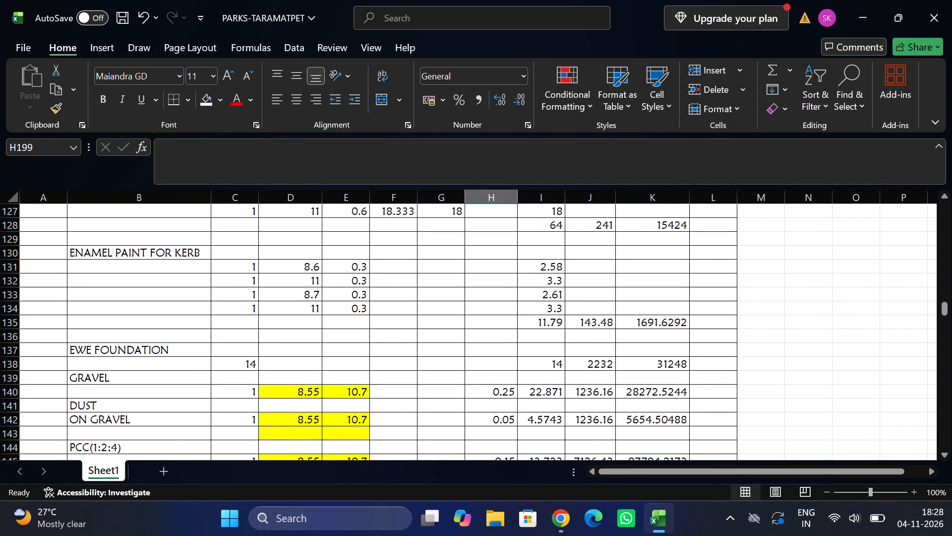
{"action": "scroll", "coordinate": [468, 345], "scroll_direction": "up", "scroll_amount": 2}
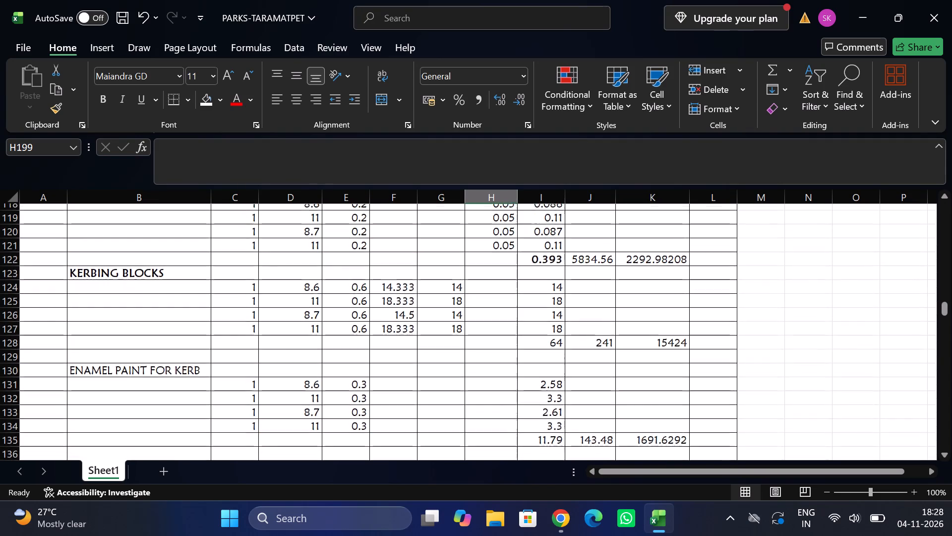
{"action": "scroll", "coordinate": [468, 345], "scroll_direction": "up", "scroll_amount": 1}
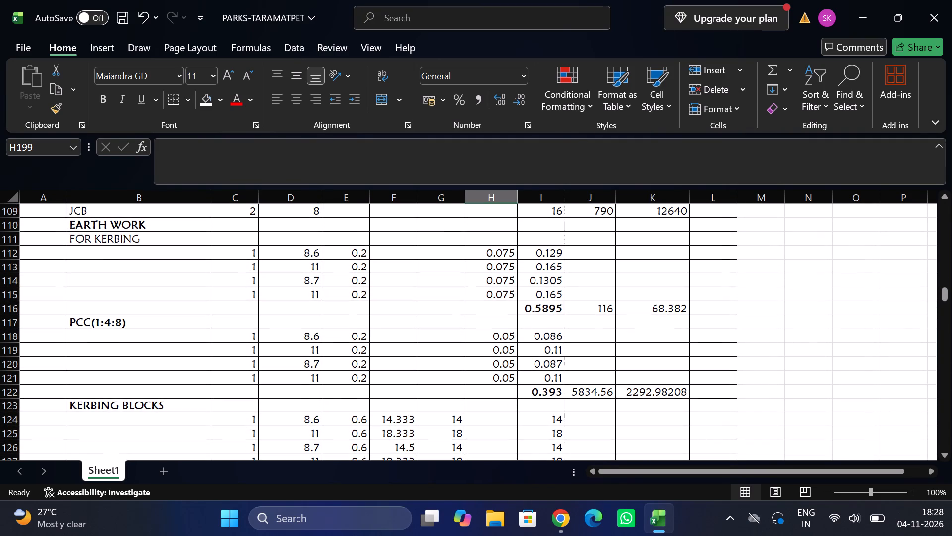
{"action": "scroll", "coordinate": [468, 345], "scroll_direction": "down", "scroll_amount": 5}
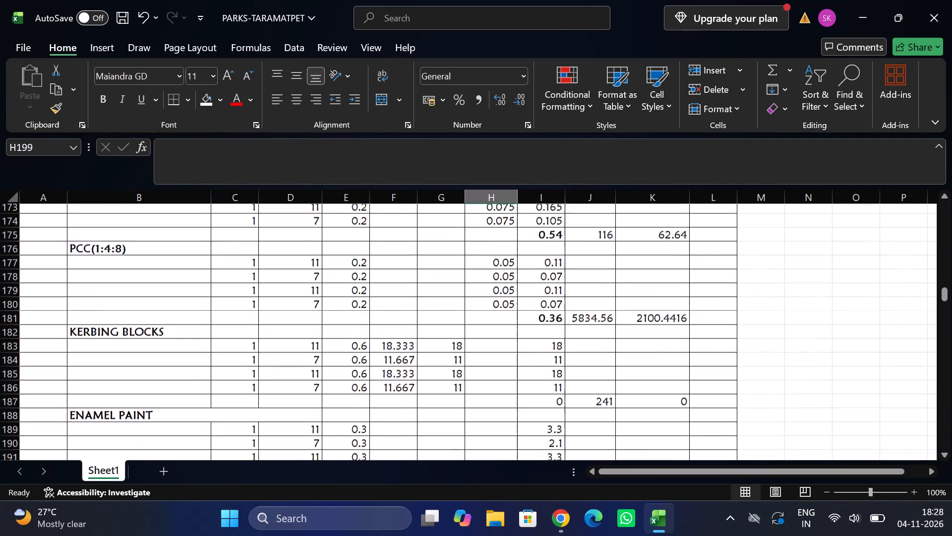
{"action": "scroll", "coordinate": [468, 345], "scroll_direction": "down", "scroll_amount": 1}
{"action": "scroll", "coordinate": [468, 345], "scroll_direction": "up", "scroll_amount": 3}
{"action": "scroll", "coordinate": [468, 345], "scroll_direction": "down", "scroll_amount": 2}
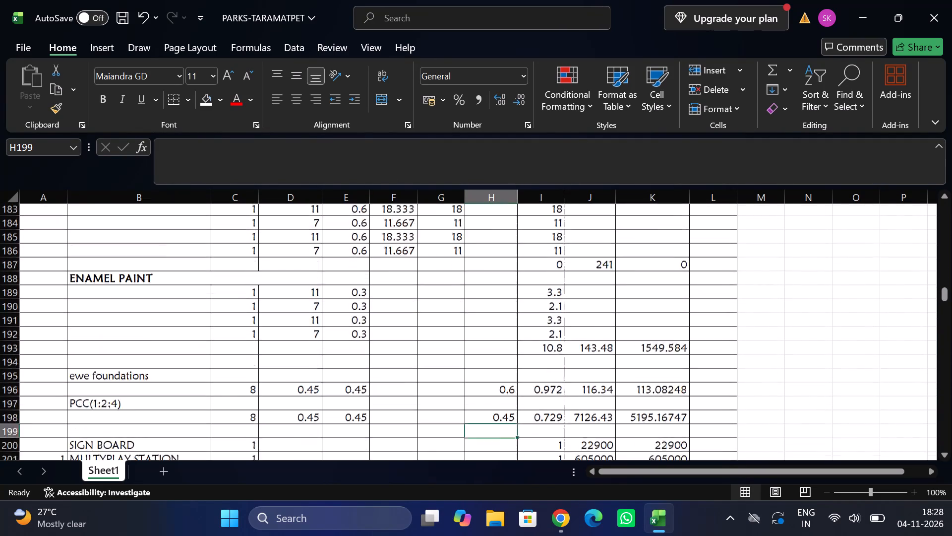
{"action": "scroll", "coordinate": [468, 345], "scroll_direction": "down", "scroll_amount": 1}
{"action": "scroll", "coordinate": [468, 345], "scroll_direction": "up", "scroll_amount": 1}
{"action": "scroll", "coordinate": [468, 345], "scroll_direction": "down", "scroll_amount": 2}
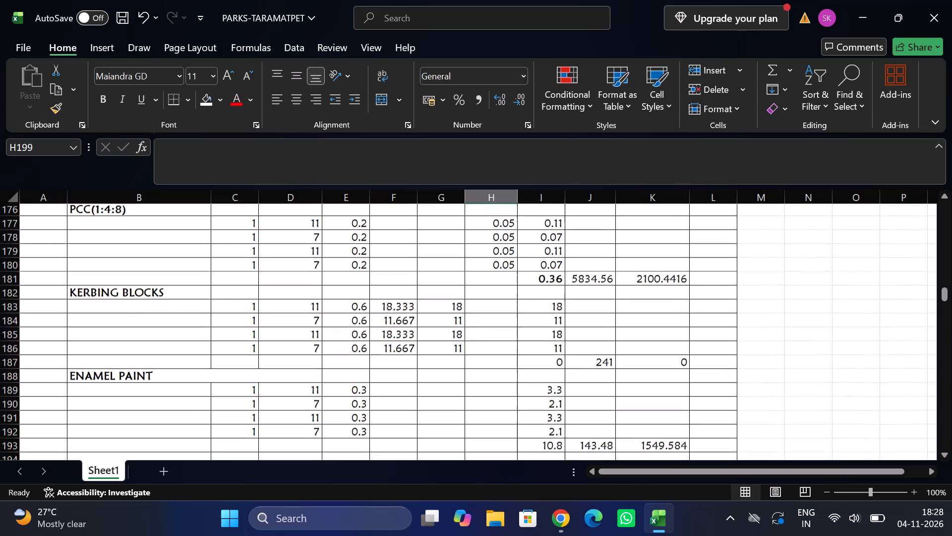
{"action": "scroll", "coordinate": [468, 345], "scroll_direction": "down", "scroll_amount": 2}
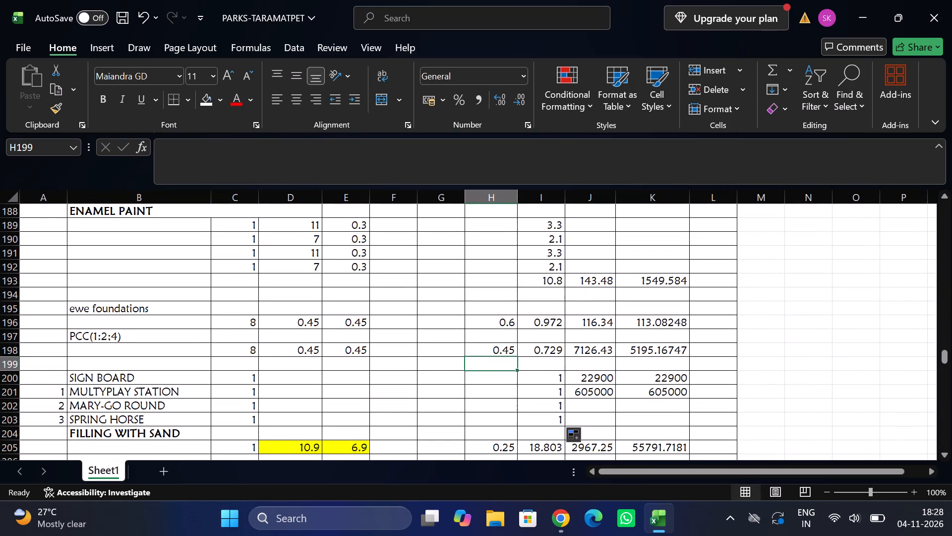
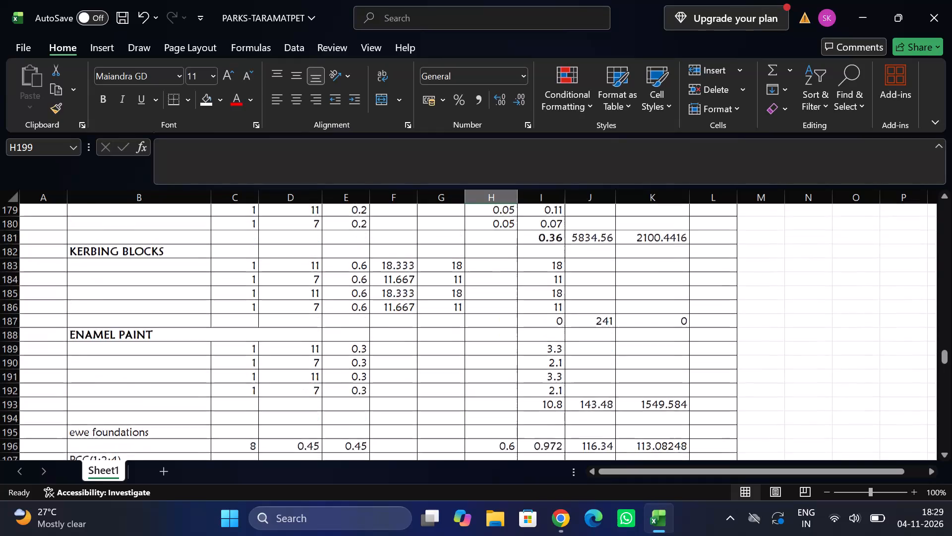
Examine the play equipment rates in the section above PASUNULAPALLE, then review the PASUNULAPALLE rows down to its children play equipment.
{"action": "scroll", "coordinate": [450, 365], "scroll_direction": "up", "scroll_amount": 1}
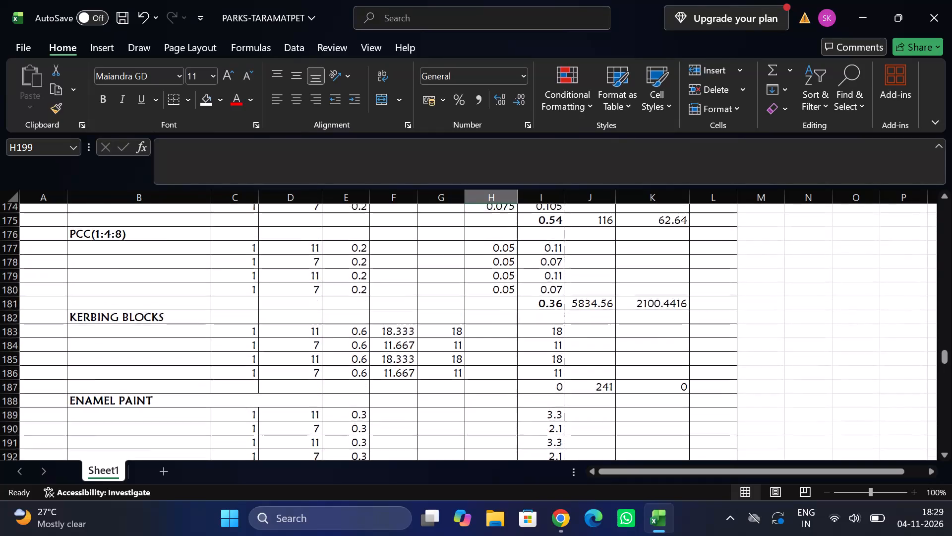
{"action": "scroll", "coordinate": [450, 365], "scroll_direction": "up", "scroll_amount": 3}
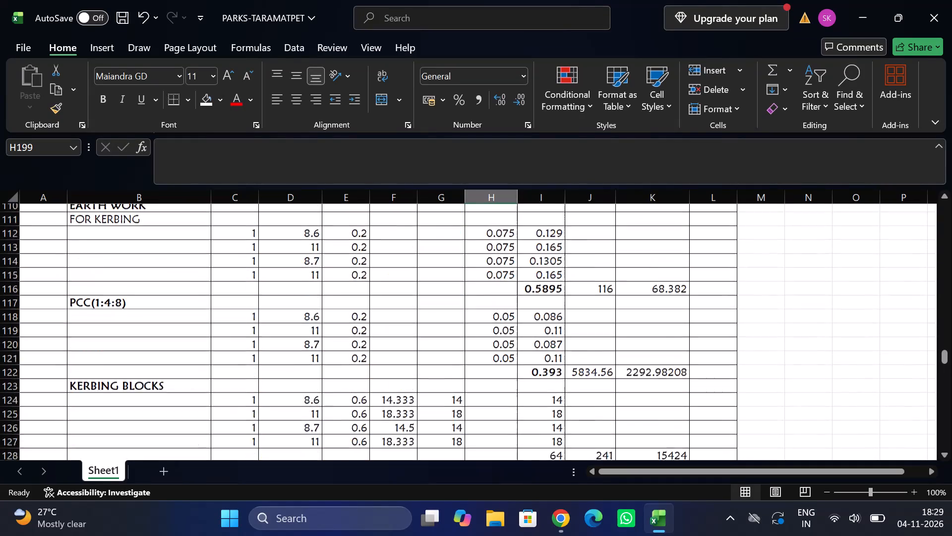
{"action": "scroll", "coordinate": [450, 365], "scroll_direction": "up", "scroll_amount": 1}
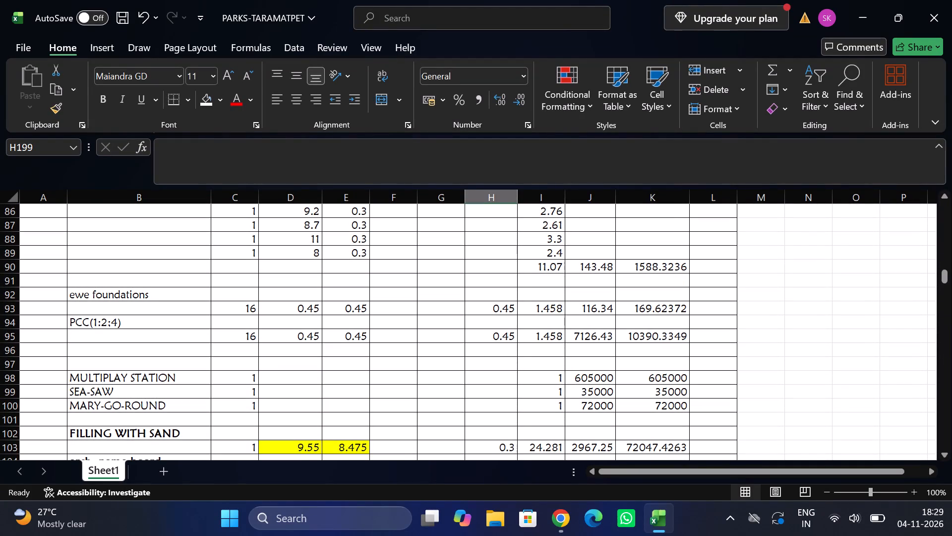
{"action": "scroll", "coordinate": [574, 358], "scroll_direction": "down", "scroll_amount": 2}
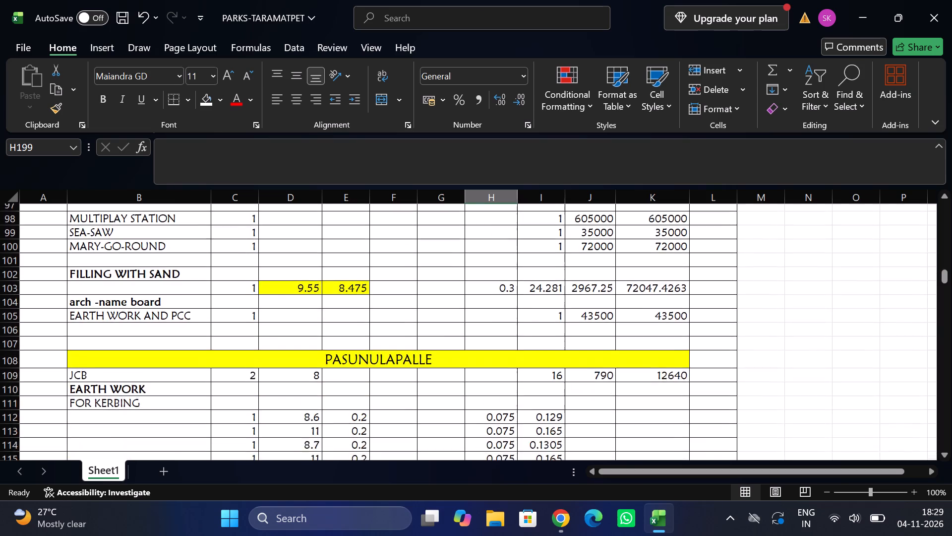
{"action": "scroll", "coordinate": [574, 358], "scroll_direction": "up", "scroll_amount": 1}
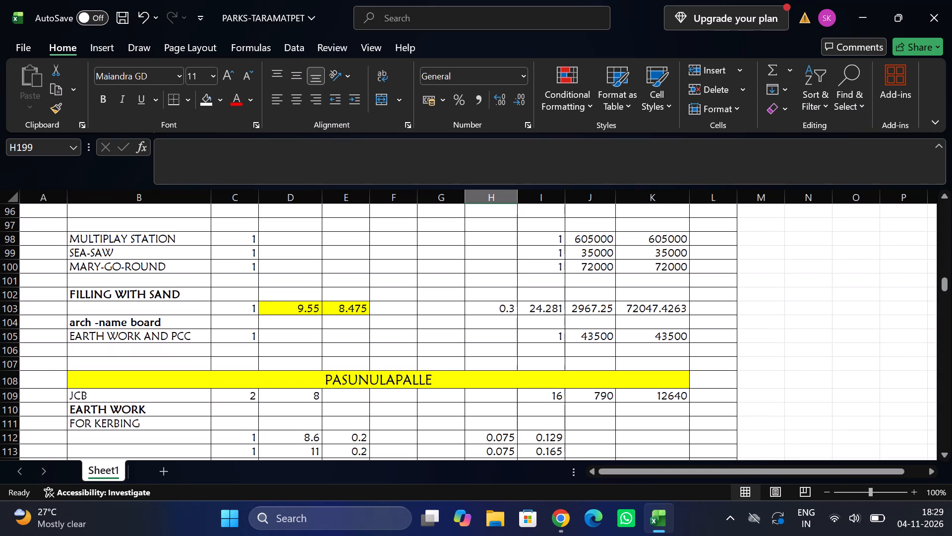
{"action": "scroll", "coordinate": [574, 358], "scroll_direction": "down", "scroll_amount": 4}
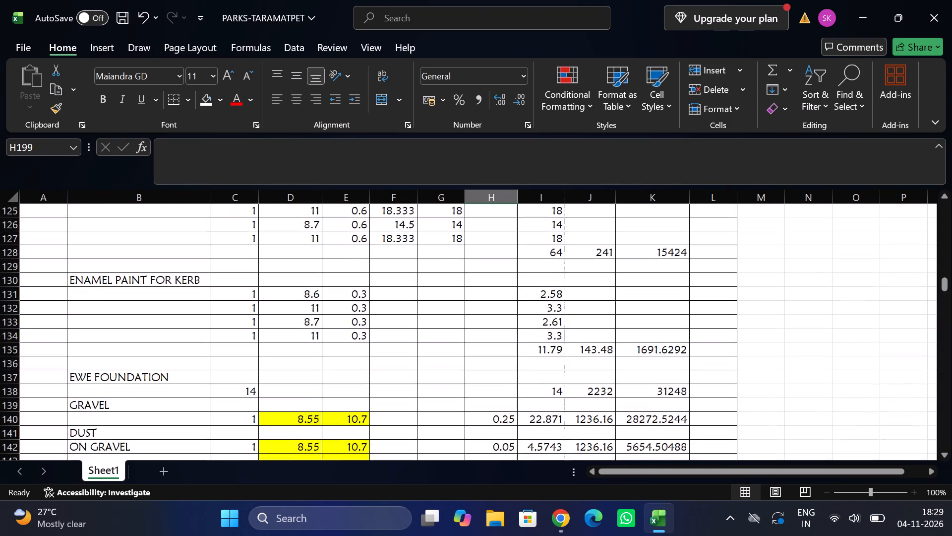
{"action": "scroll", "coordinate": [574, 358], "scroll_direction": "down", "scroll_amount": 3}
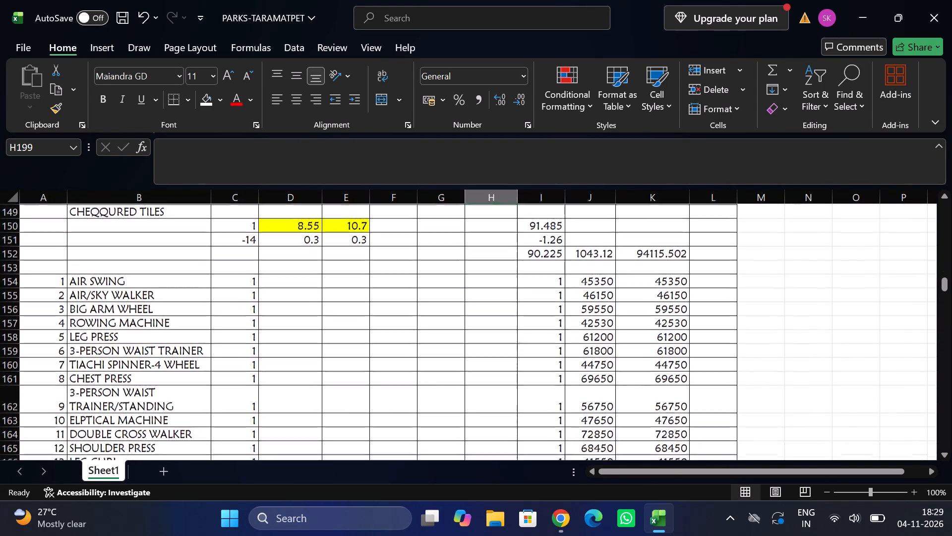
{"action": "scroll", "coordinate": [574, 358], "scroll_direction": "down", "scroll_amount": 2}
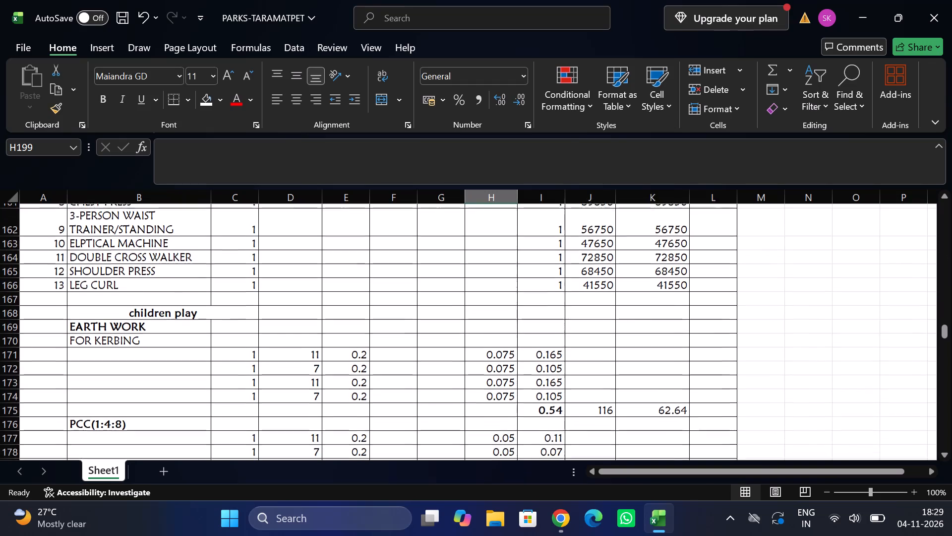
{"action": "scroll", "coordinate": [574, 358], "scroll_direction": "down", "scroll_amount": 4}
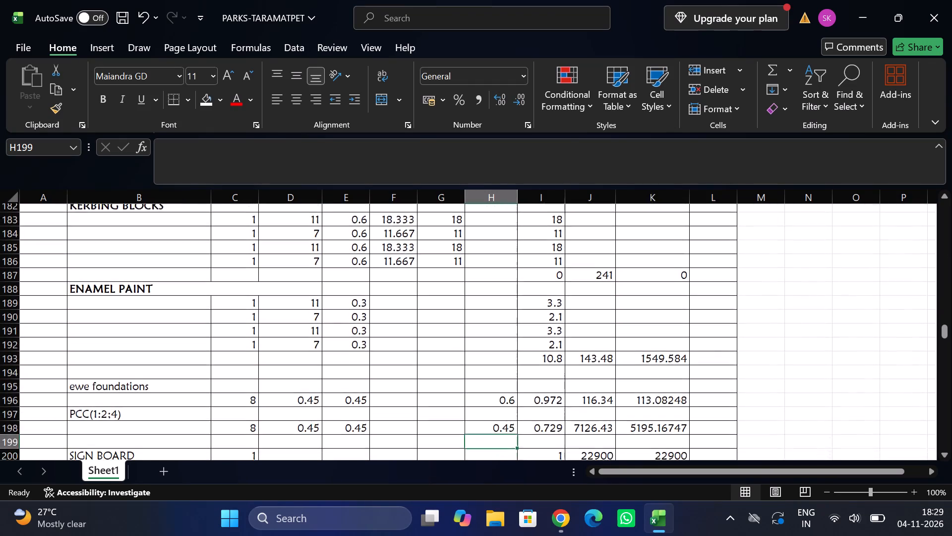
{"action": "scroll", "coordinate": [574, 358], "scroll_direction": "down", "scroll_amount": 1}
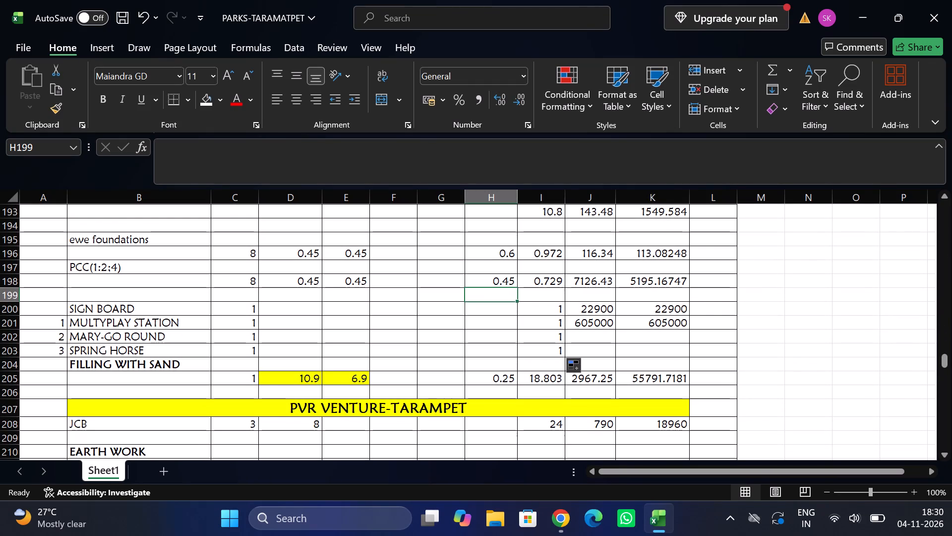
Enter a rate of 72000 for MARY-GO ROUND in column J and fill the amount formula down from MULTYPLAY STATION.
{"action": "left_click", "coordinate": [595, 335]}
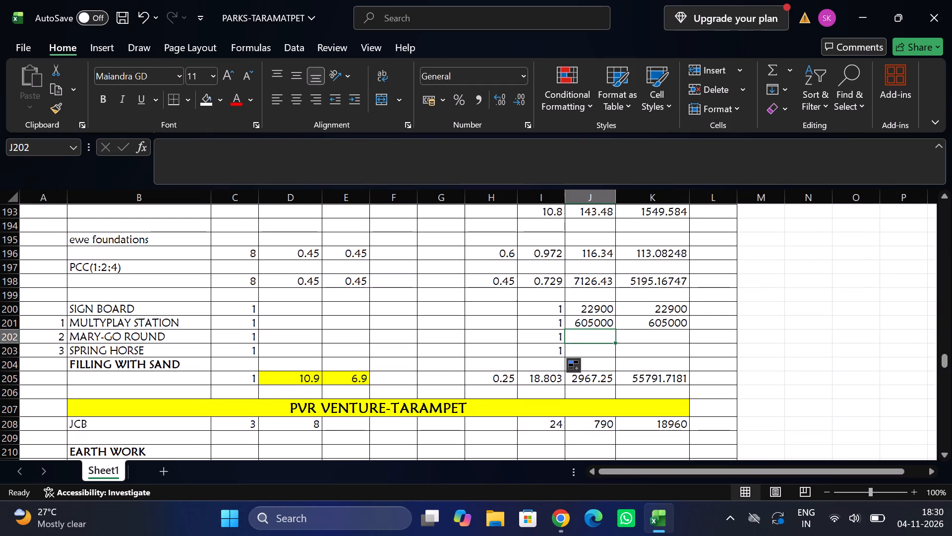
{"action": "type", "text": "7200"}
{"action": "key", "text": "0"}
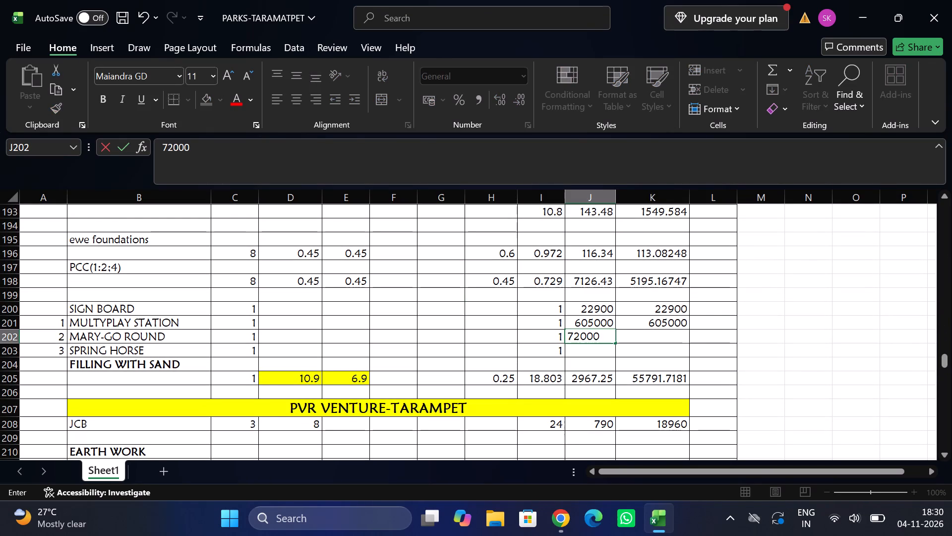
{"action": "key", "text": "Tab"}
{"action": "key", "text": "ctrl+d"}
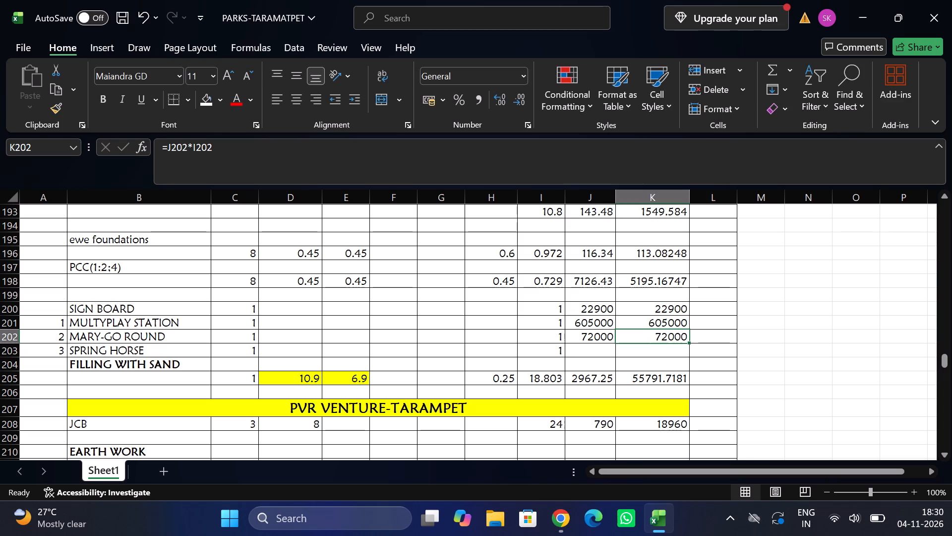
Enter a rate of 47000 for SPRING HORSE in column J.
{"action": "left_click", "coordinate": [574, 354]}
{"action": "key", "text": "4"}
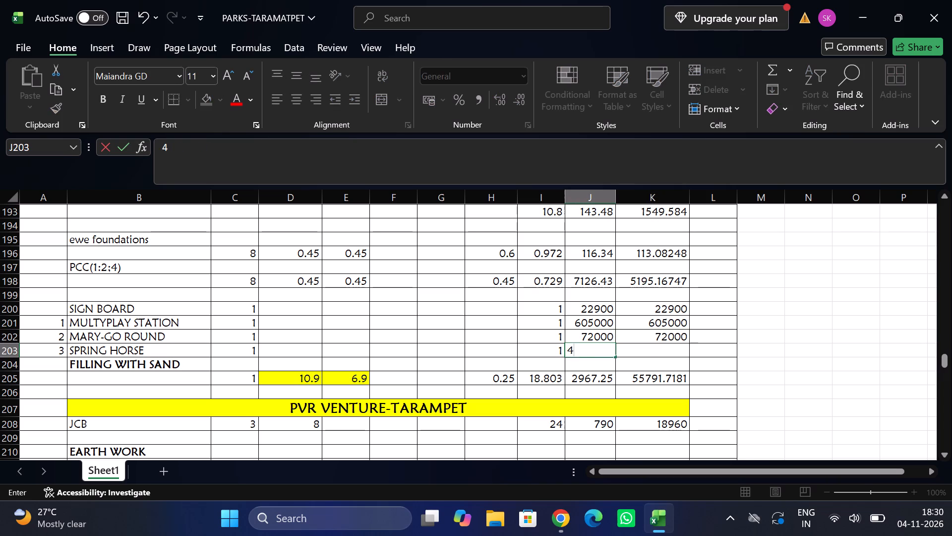
{"action": "key", "text": "7"}
{"action": "type", "text": "000"}
{"action": "key", "text": "Tab"}
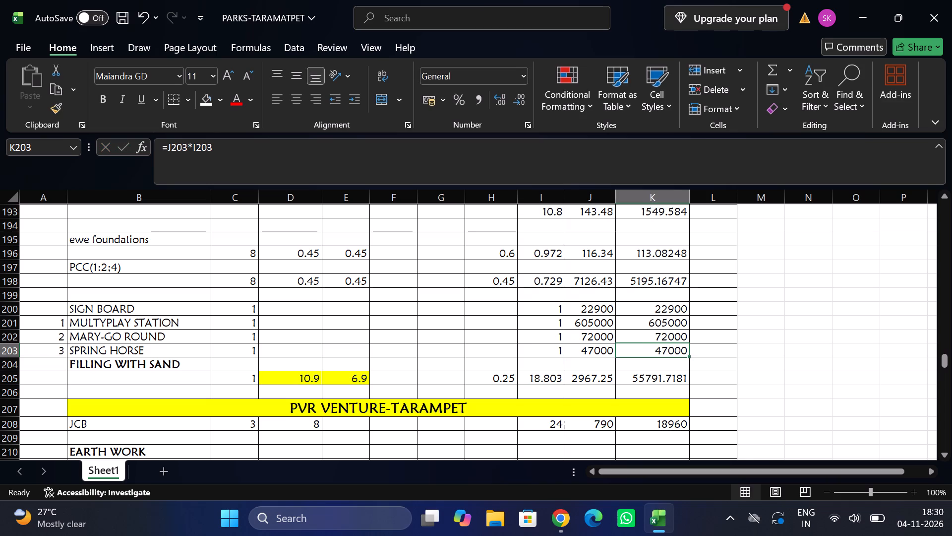
Select the number in column C of the ewe foundations row 196 in the children play section.
{"action": "left_click", "coordinate": [247, 253]}
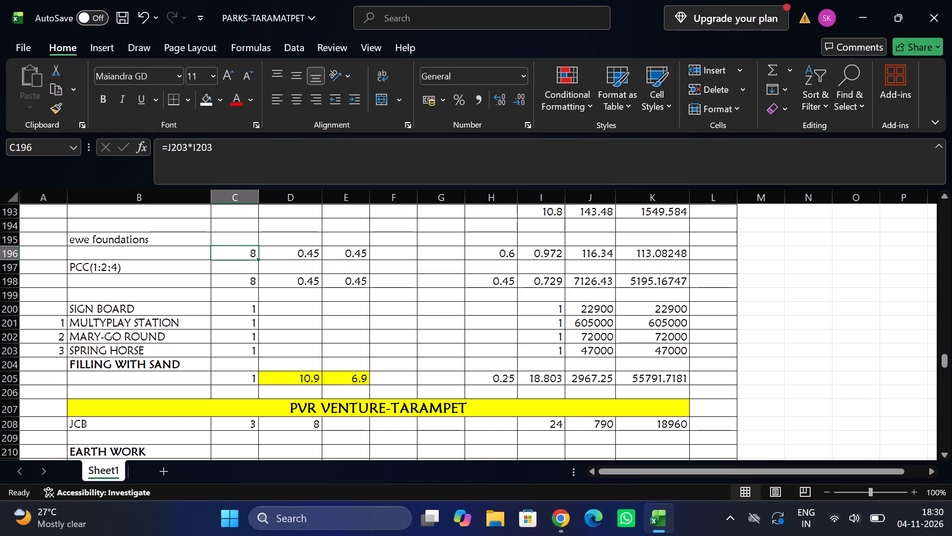
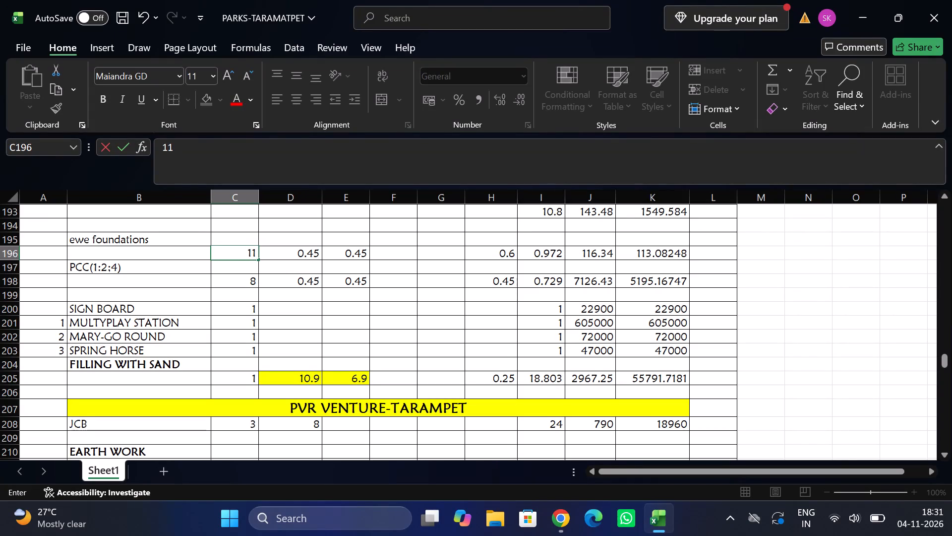
Set the number in column C of the ewe foundations row 196 to 13.
{"action": "key", "text": "Tab"}
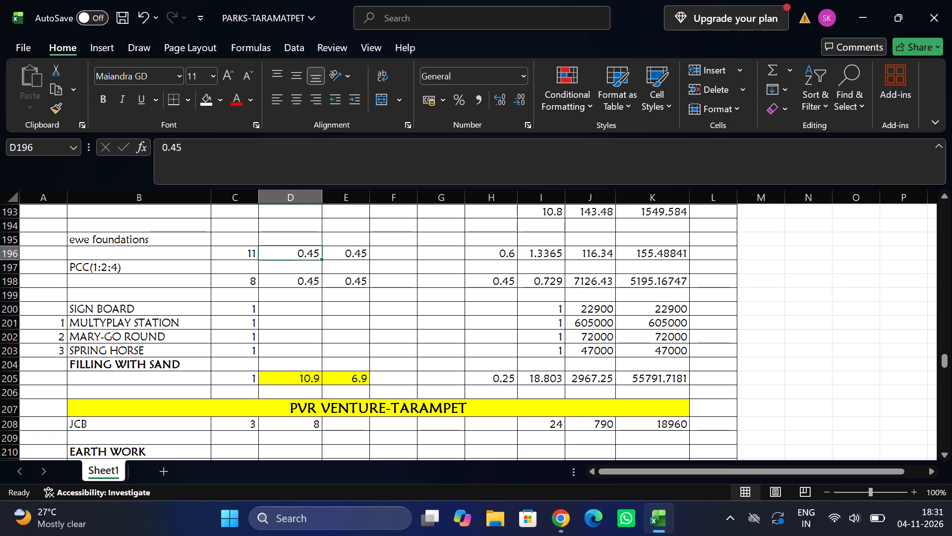
{"action": "left_click", "coordinate": [242, 253]}
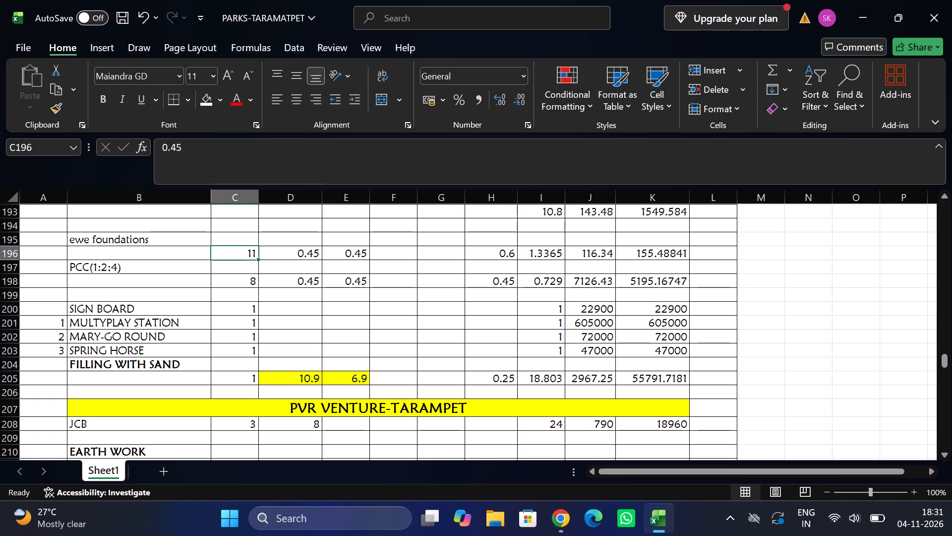
{"action": "type", "text": "13"}
{"action": "key", "text": "Tab"}
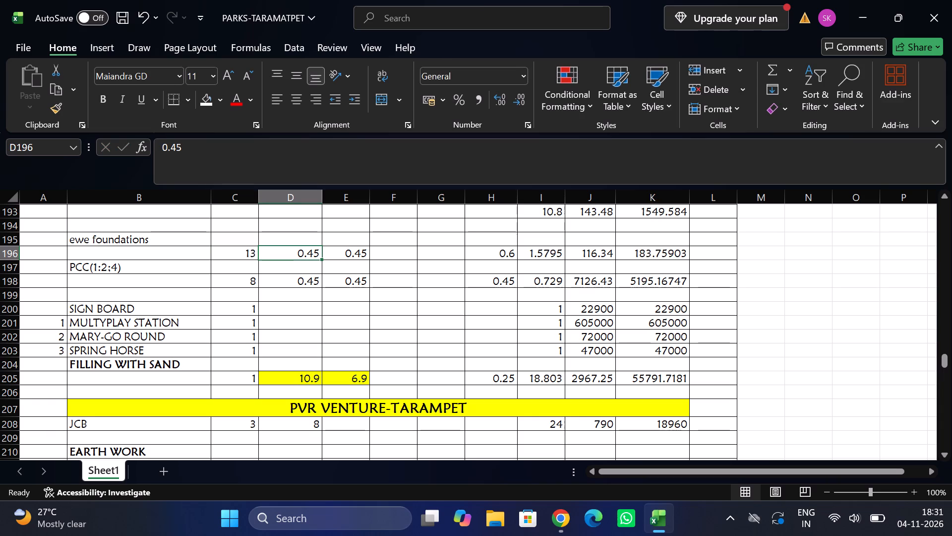
Set the FILLING WITH SAND depth in H205 to 0.3 and check the row's amount formula.
{"action": "left_click", "coordinate": [497, 375]}
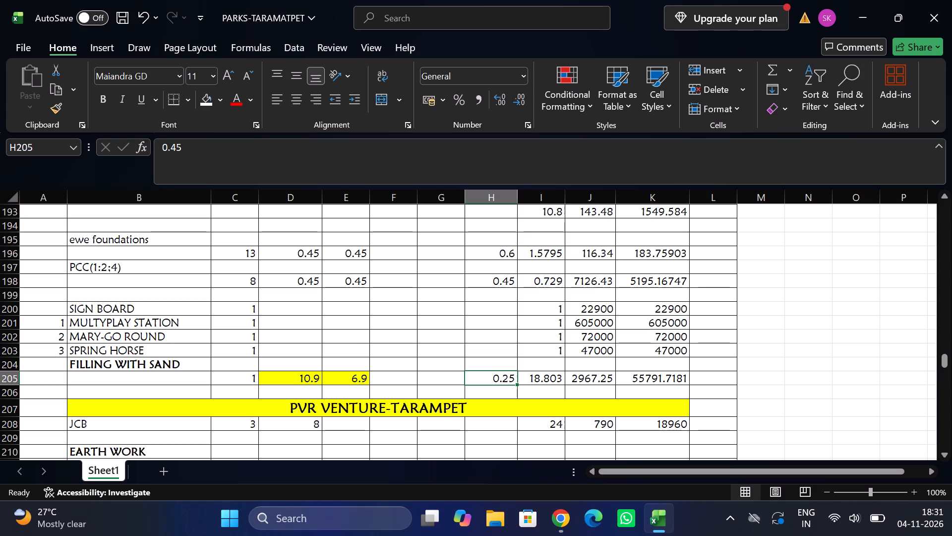
{"action": "type", "text": "0.3"}
{"action": "key", "text": "Tab"}
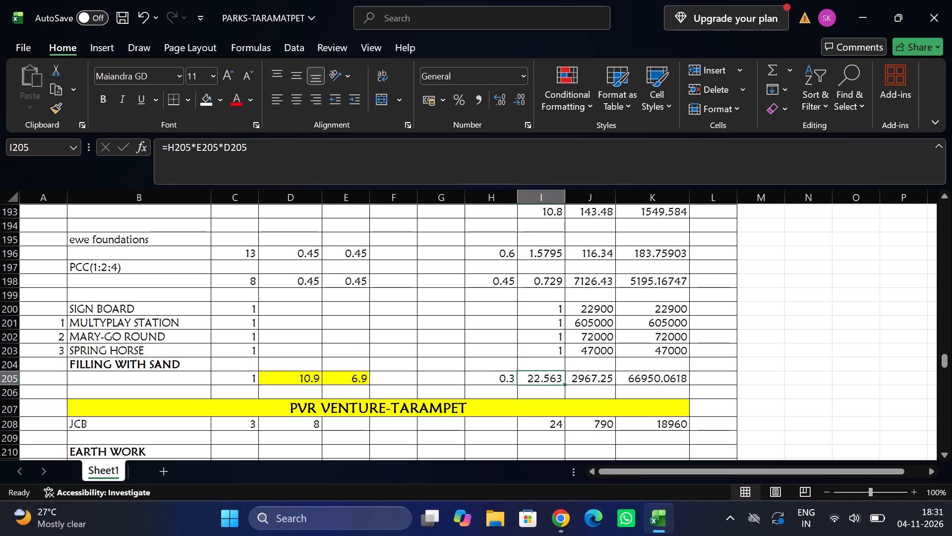
{"action": "left_click", "coordinate": [283, 345]}
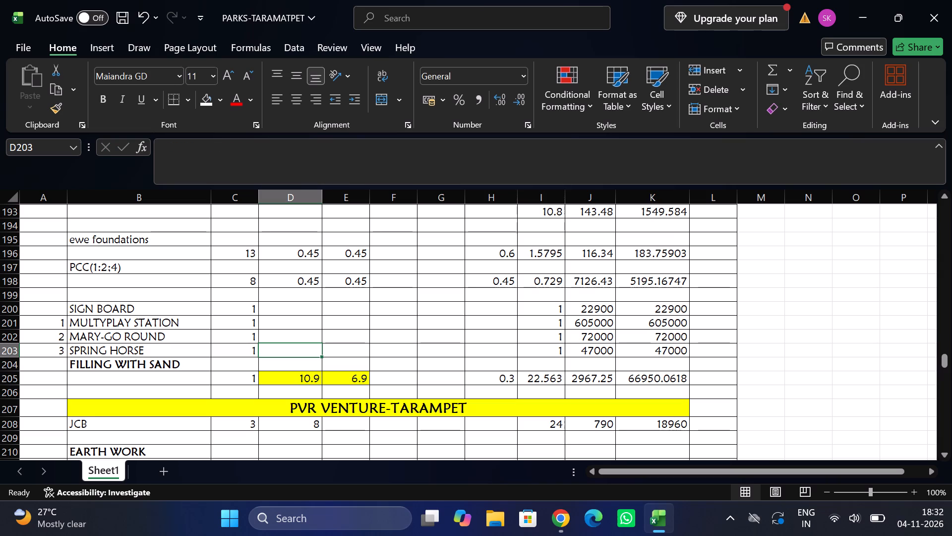
{"action": "double_click", "coordinate": [636, 377]}
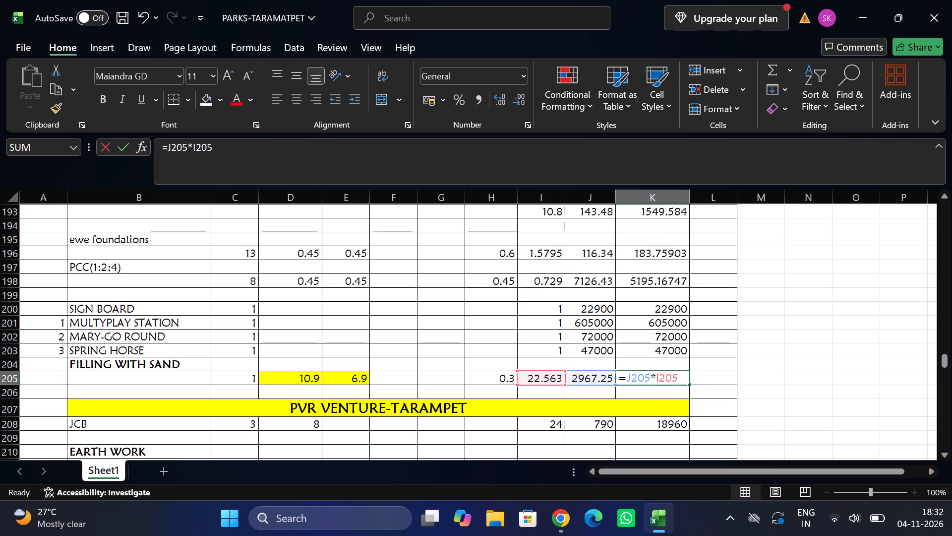
{"action": "key", "text": "Return"}
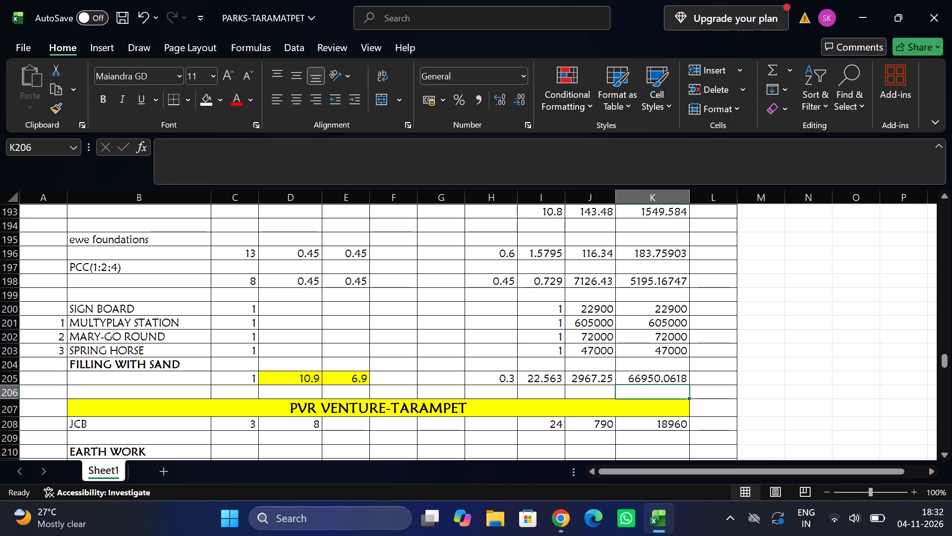
Set the JCB number in column C of the PVR VENTURE-TARAMPET section to 4.
{"action": "scroll", "coordinate": [354, 371], "scroll_direction": "down", "scroll_amount": 1}
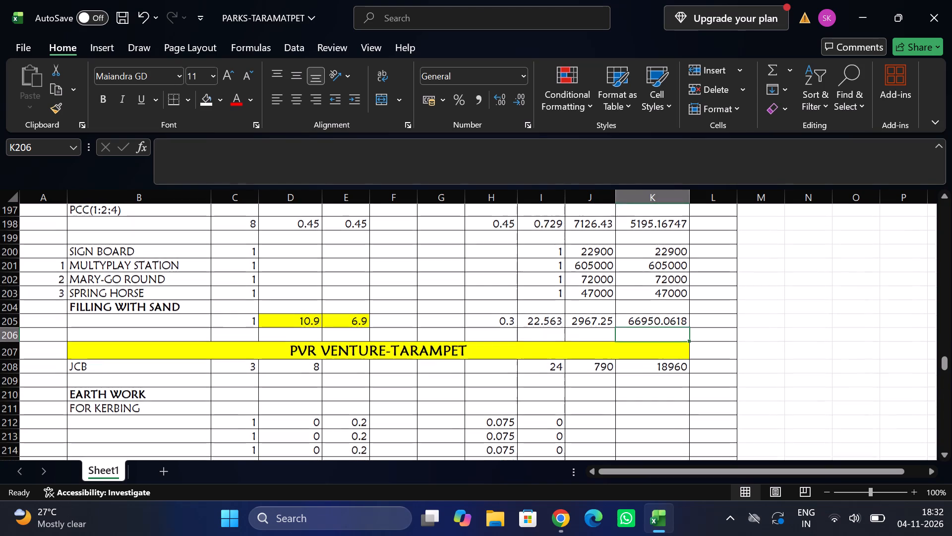
{"action": "scroll", "coordinate": [354, 371], "scroll_direction": "down", "scroll_amount": 1}
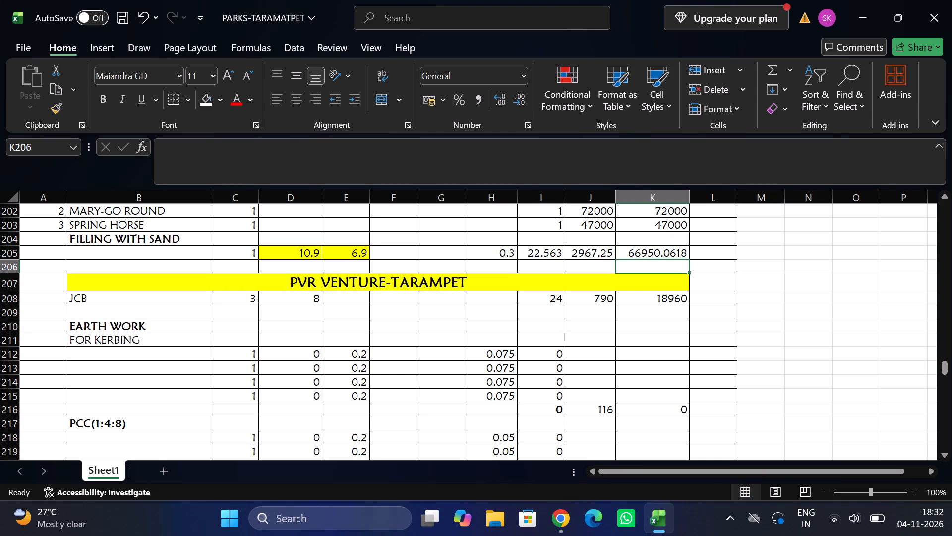
{"action": "left_click", "coordinate": [250, 298]}
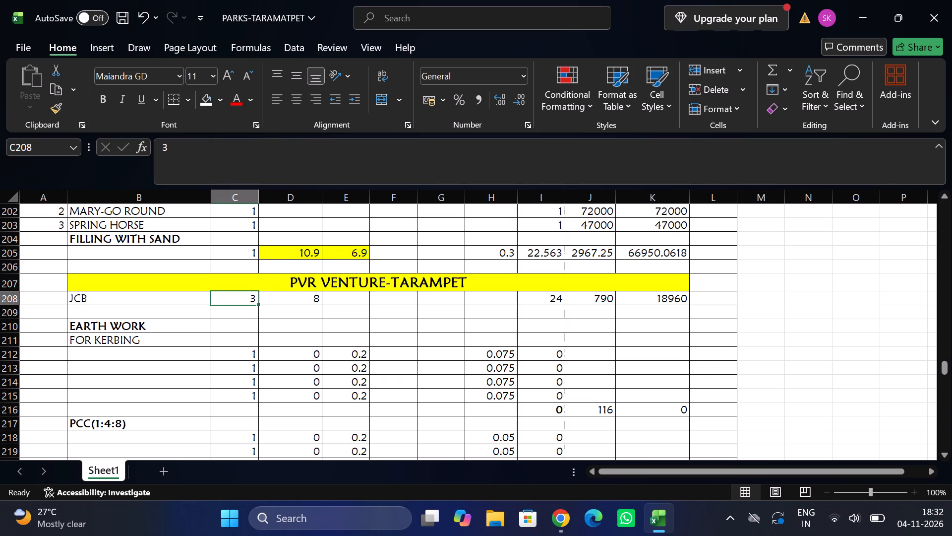
{"action": "key", "text": "4"}
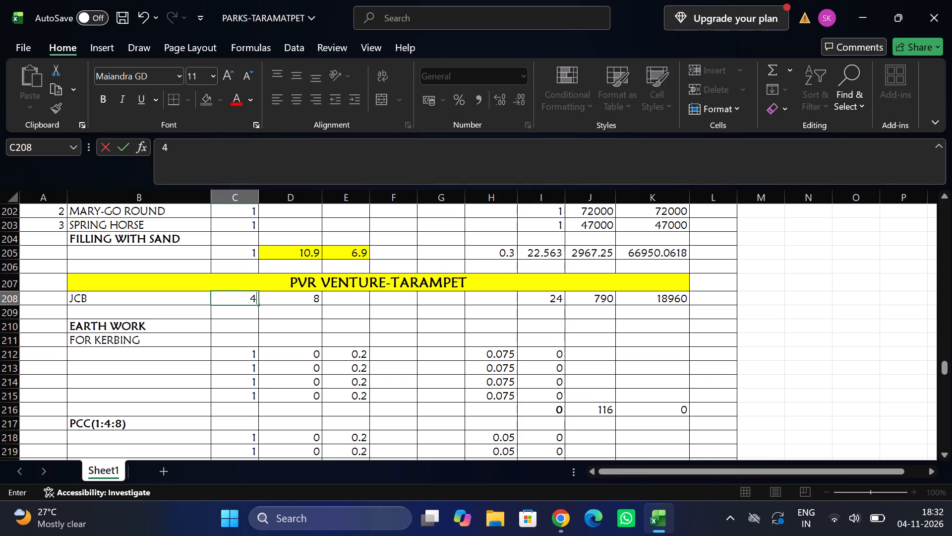
{"action": "key", "text": "Tab"}
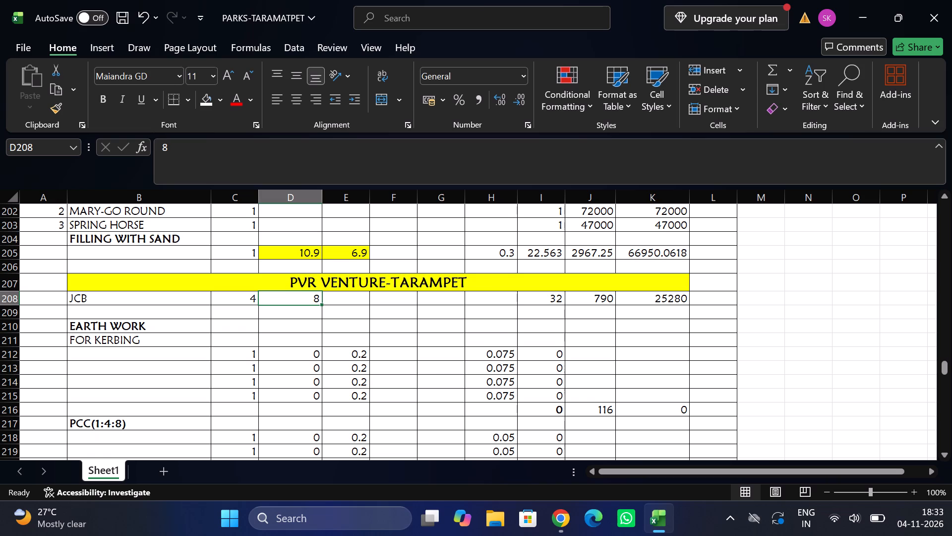
Enter the kerbing earth work lengths 8.2, 6.4, 8.25 and 6.15 in D212 to D215.
{"action": "scroll", "coordinate": [256, 338], "scroll_direction": "down", "scroll_amount": 1}
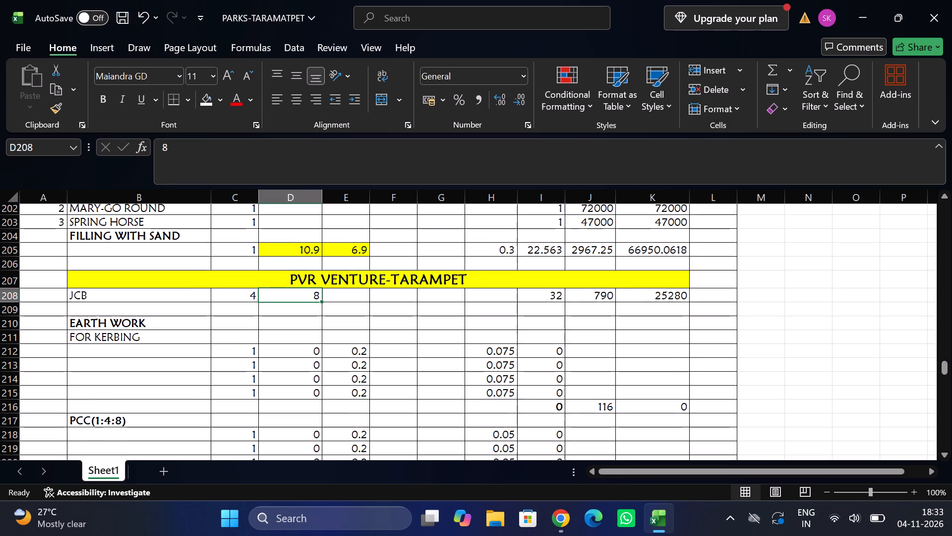
{"action": "scroll", "coordinate": [256, 338], "scroll_direction": "down", "scroll_amount": 1}
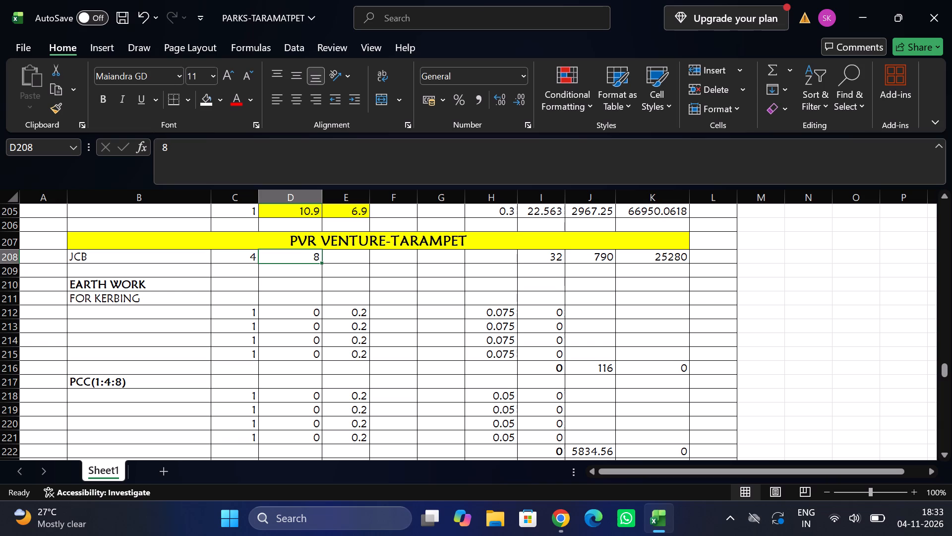
{"action": "left_click", "coordinate": [294, 311]}
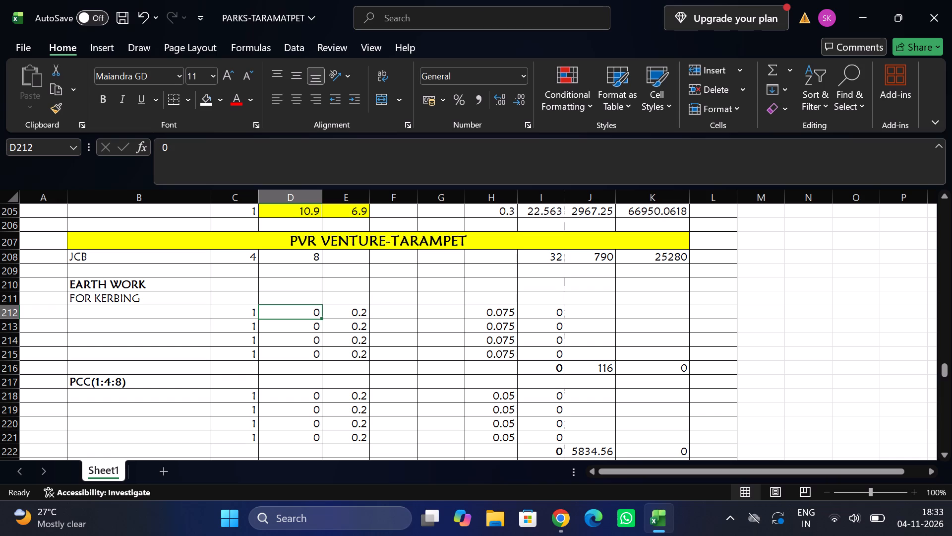
{"action": "type", "text": "8.2"}
{"action": "key", "text": "Down"}
{"action": "type", "text": "6.4"}
{"action": "key", "text": "Down"}
{"action": "type", "text": "8.25"}
{"action": "key", "text": "Down"}
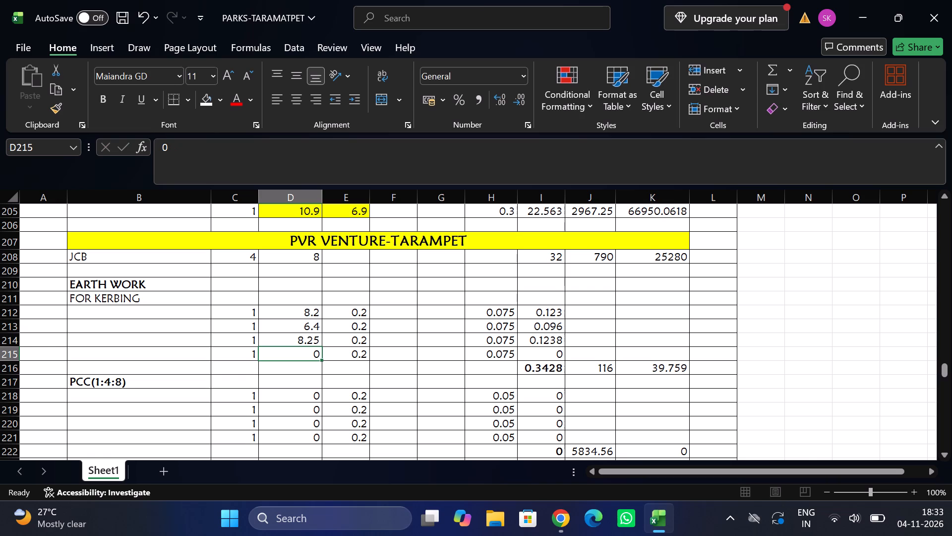
{"action": "key", "text": "5"}
{"action": "key", "text": "BackSpace"}
{"action": "type", "text": "6.15"}
{"action": "key", "text": "Tab"}
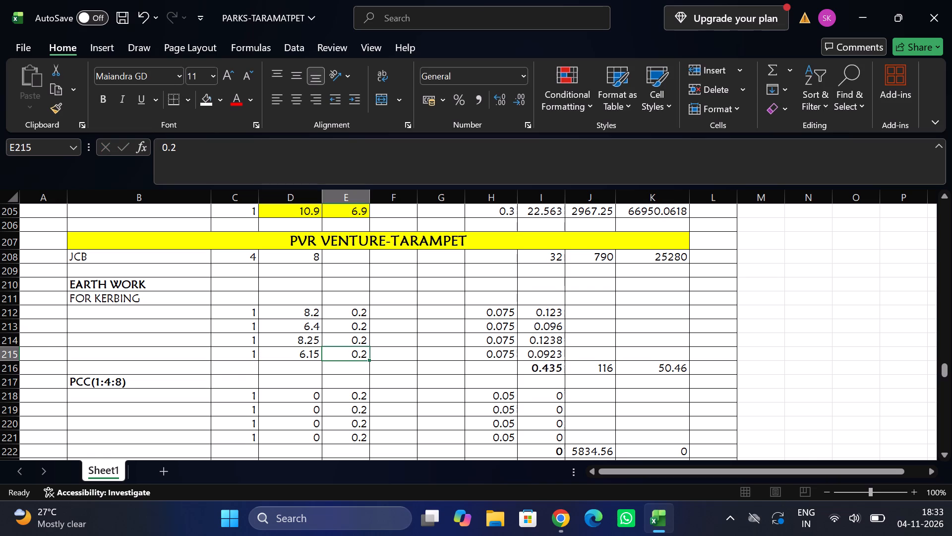
Copy the four kerbing lengths from D212:D215 into the PCC(1:4:8) rows starting at D218.
{"action": "left_click_drag", "start_coordinate": [305, 311], "coordinate": [305, 312]}
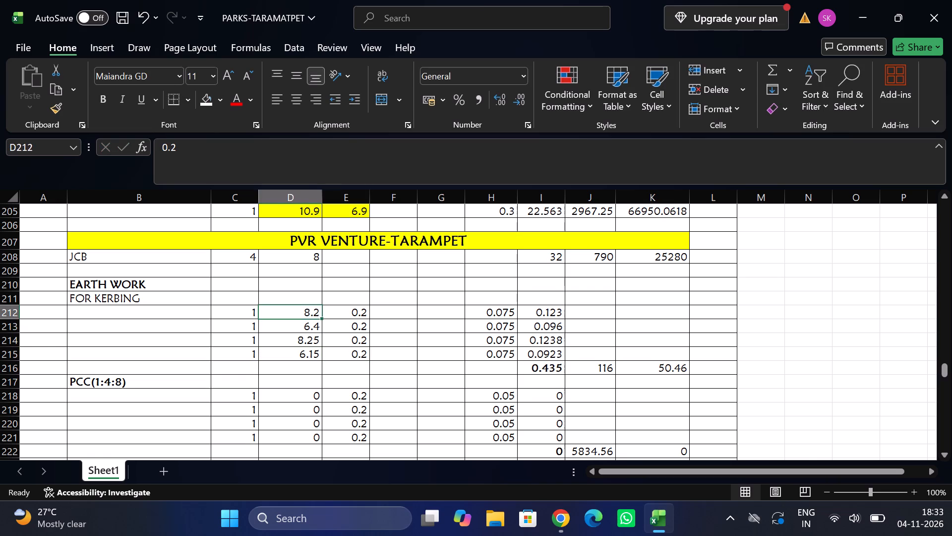
{"action": "left_click_drag", "start_coordinate": [305, 312], "coordinate": [305, 347]}
{"action": "key", "text": "ctrl+c"}
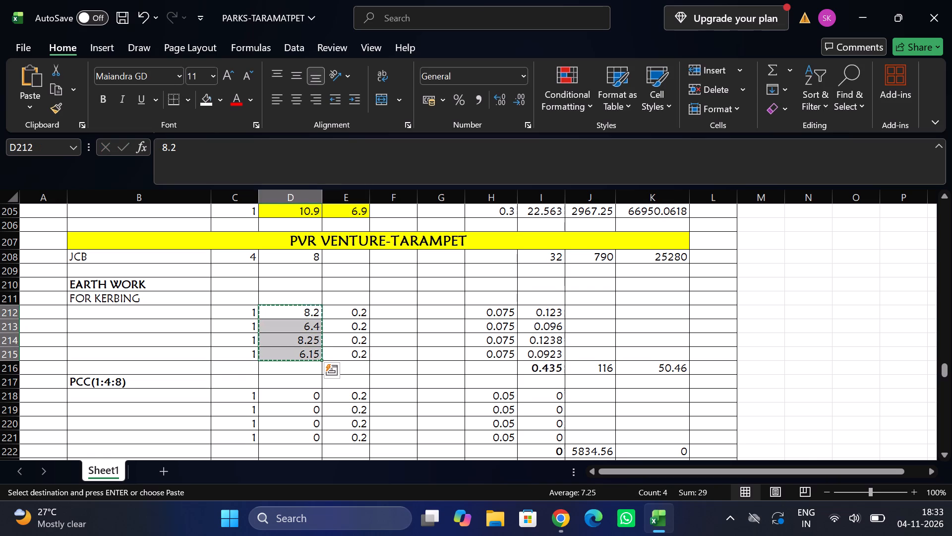
{"action": "left_click", "coordinate": [307, 392]}
{"action": "key", "text": "Return"}
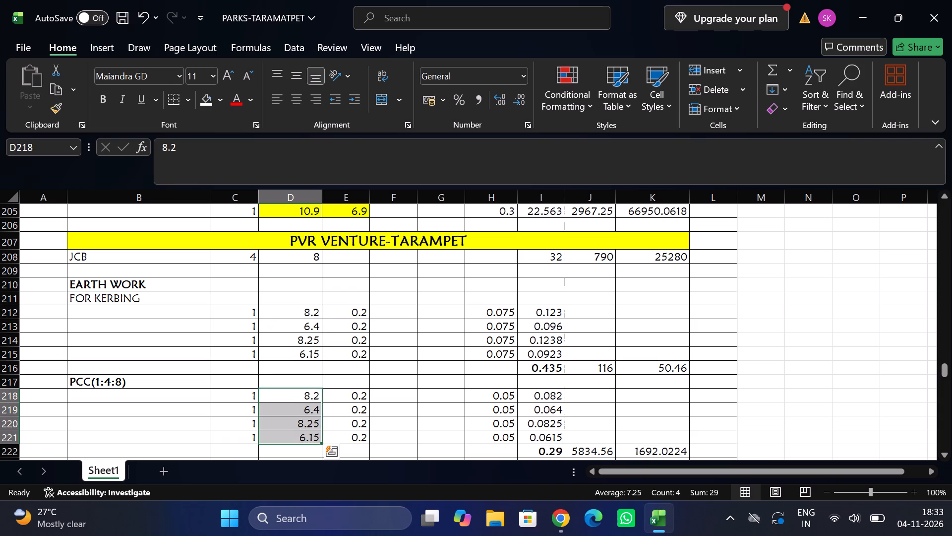
Copy the four PCC(1:4:8) lengths into the KERBING BLOCKS rows starting at D224.
{"action": "scroll", "coordinate": [307, 392], "scroll_direction": "down", "scroll_amount": 2}
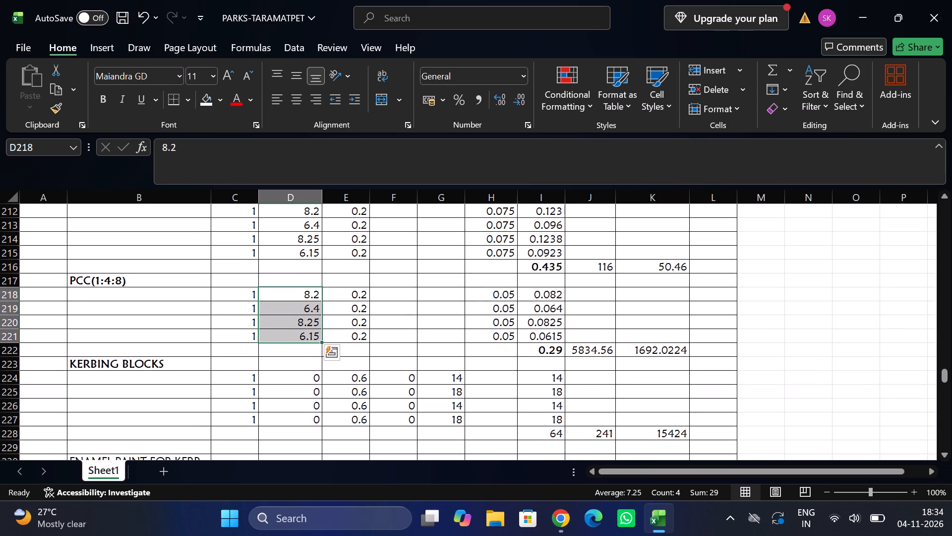
{"action": "key", "text": "ctrl+c"}
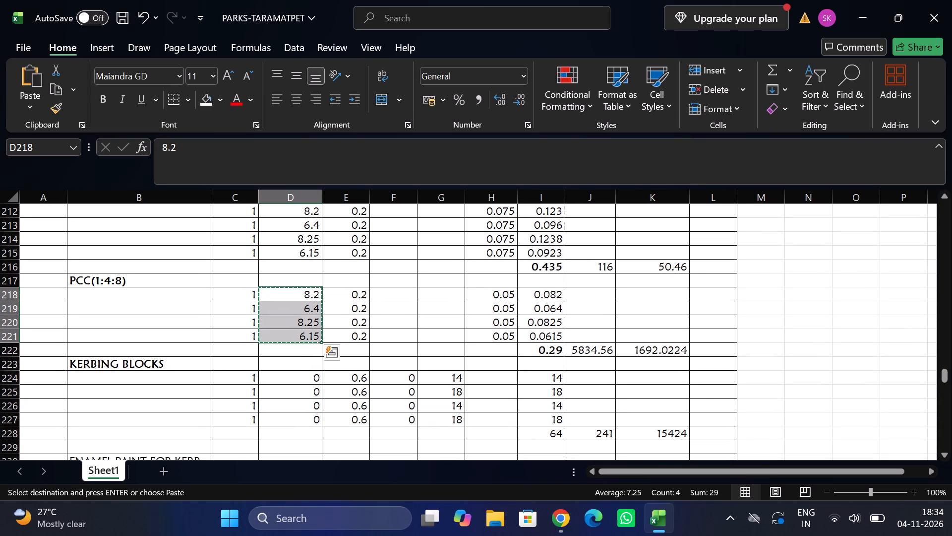
{"action": "left_click", "coordinate": [306, 381]}
{"action": "key", "text": "Return"}
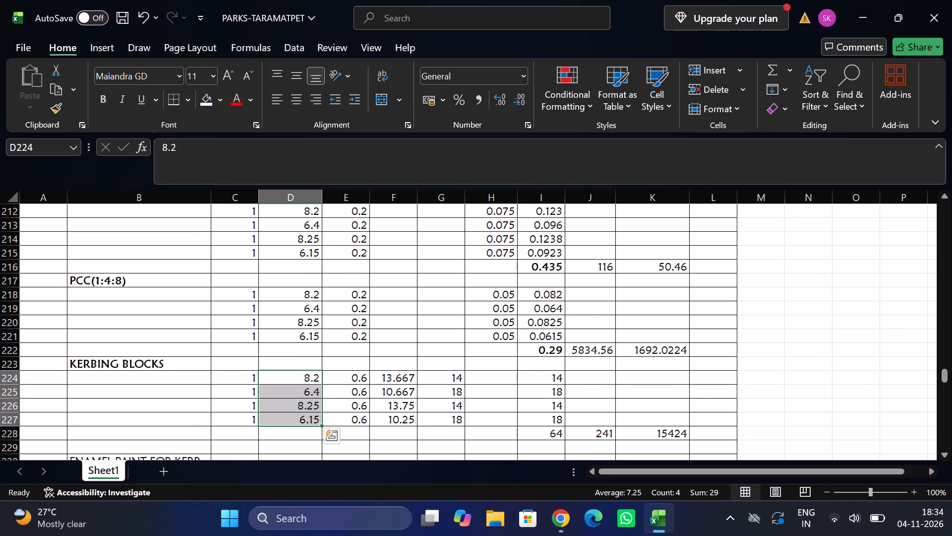
Enter the rounded KERBING BLOCKS counts 11, 14 and 11 in G225 to G227.
{"action": "left_click", "coordinate": [440, 389]}
{"action": "type", "text": "11"}
{"action": "key", "text": "Down"}
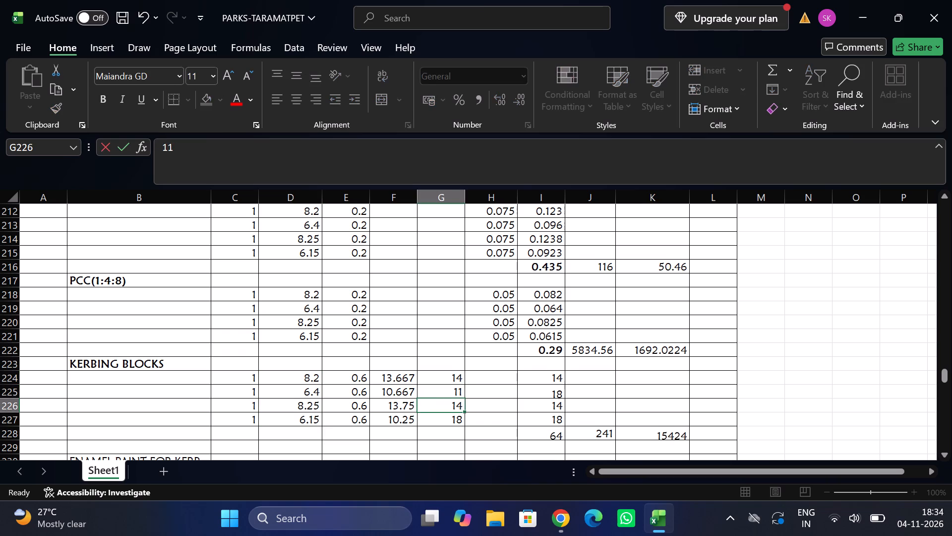
{"action": "key", "text": "1"}
{"action": "key", "text": "4"}
{"action": "key", "text": "Down"}
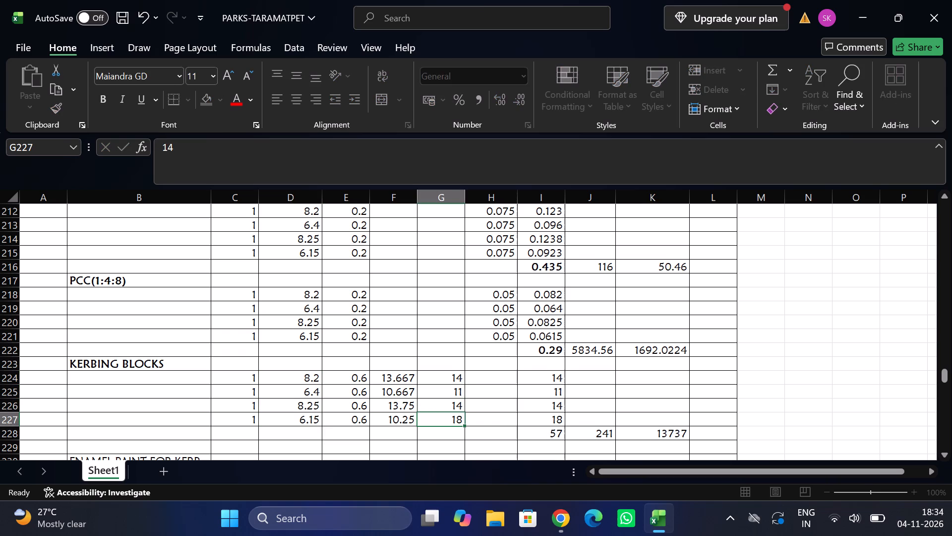
{"action": "type", "text": "11"}
{"action": "key", "text": "Tab"}
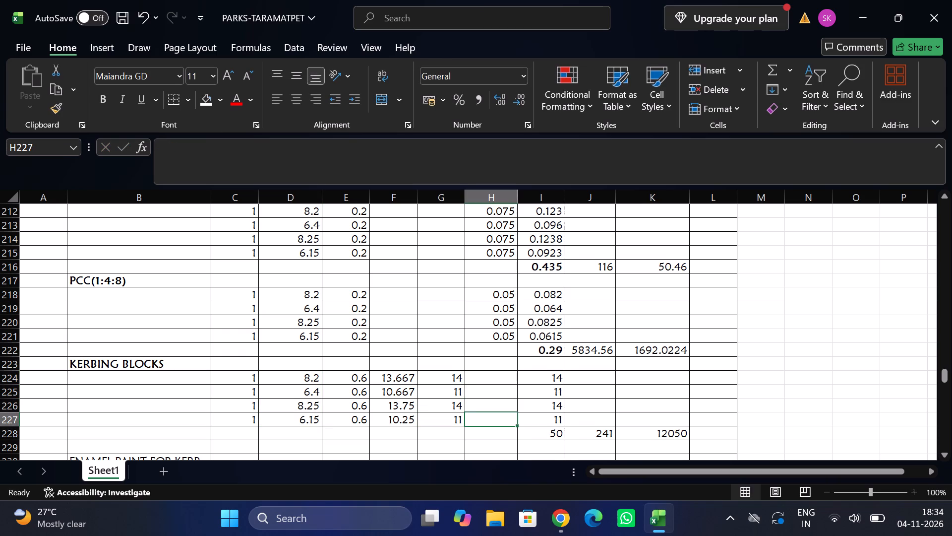
Copy the four KERBING BLOCKS lengths from D224:D227 into the ENAMEL PAINT FOR KERB rows starting at D231.
{"action": "scroll", "coordinate": [440, 389], "scroll_direction": "down", "scroll_amount": 2}
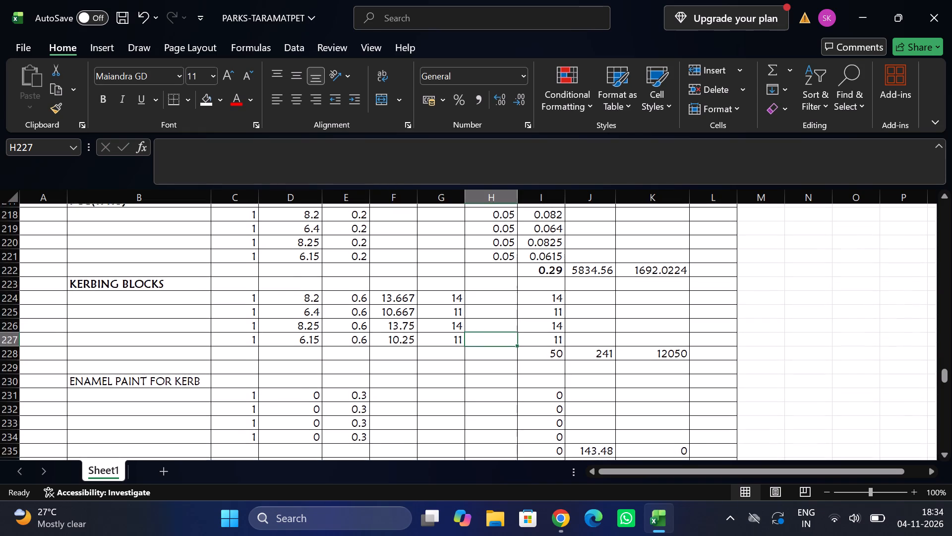
{"action": "scroll", "coordinate": [440, 389], "scroll_direction": "down", "scroll_amount": 1}
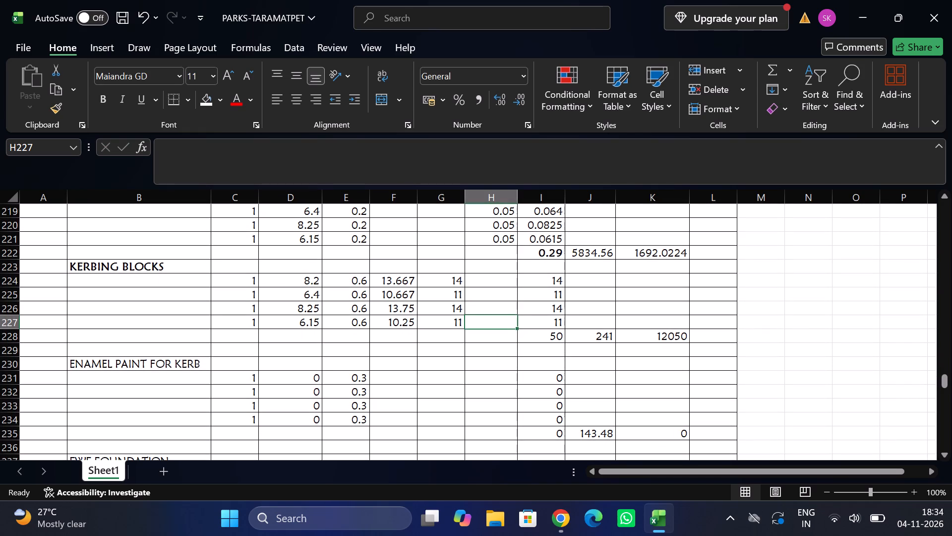
{"action": "left_click_drag", "start_coordinate": [303, 281], "coordinate": [304, 321]}
{"action": "key", "text": "ctrl+c"}
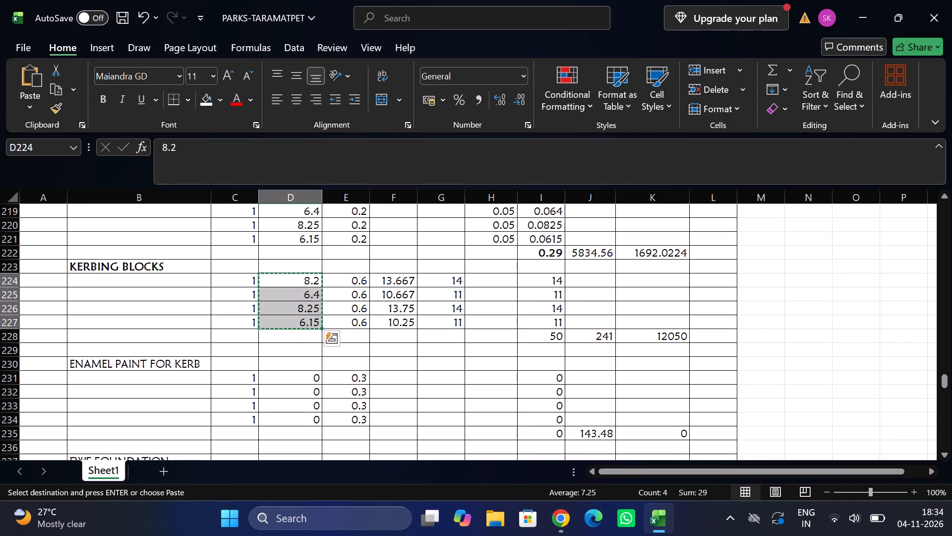
{"action": "left_click", "coordinate": [299, 379]}
{"action": "key", "text": "Return"}
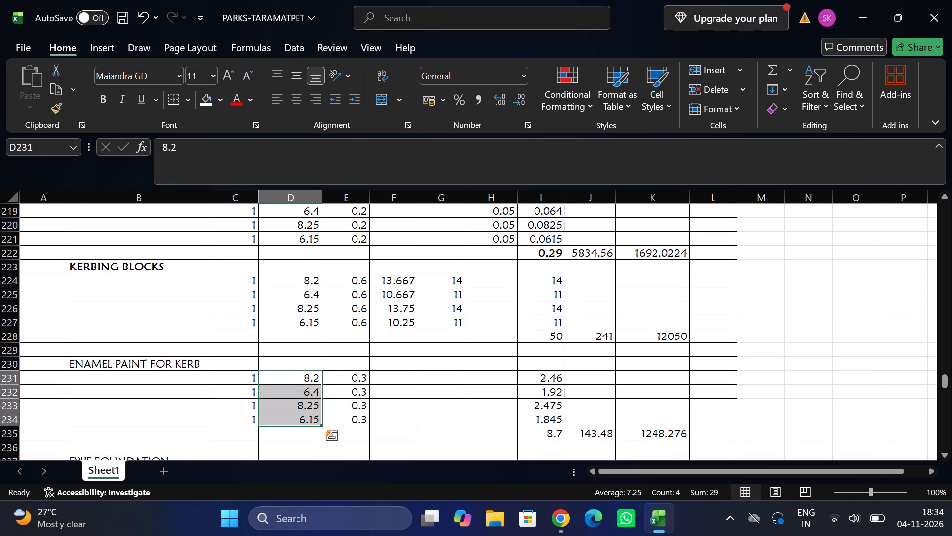
Enter 18.1 and 6.15 as the GRAVEL length and width in D240 and E240, under EWE FOUNDATION.
{"action": "scroll", "coordinate": [458, 393], "scroll_direction": "down", "scroll_amount": 2}
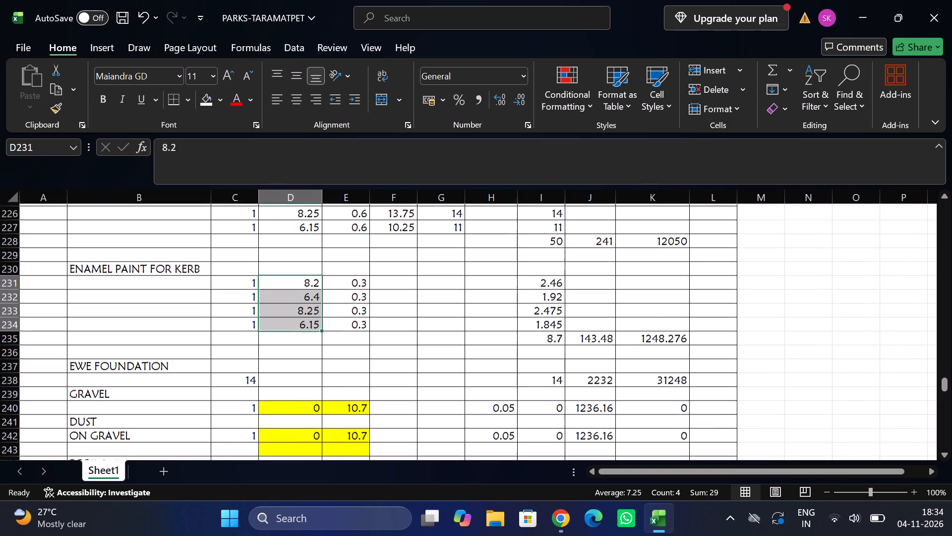
{"action": "scroll", "coordinate": [458, 393], "scroll_direction": "down", "scroll_amount": 1}
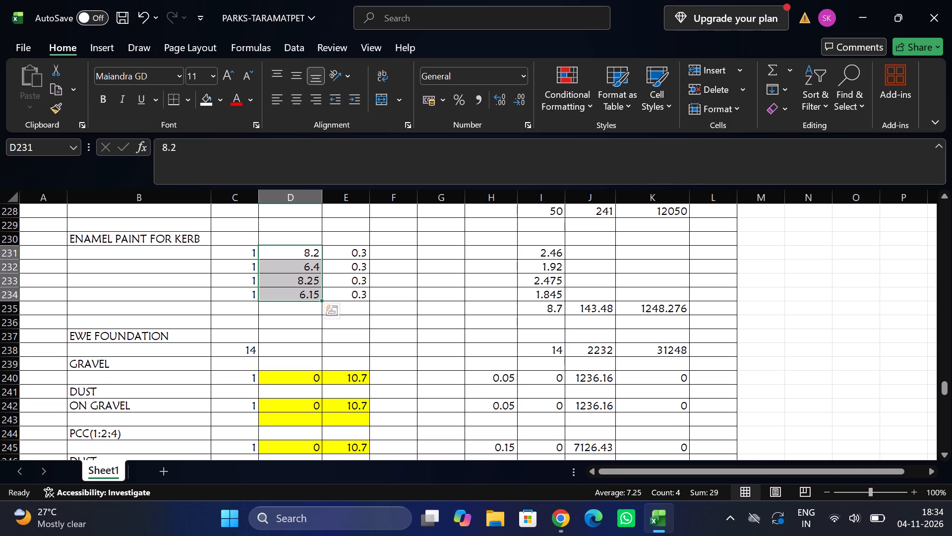
{"action": "scroll", "coordinate": [411, 360], "scroll_direction": "down", "scroll_amount": 2}
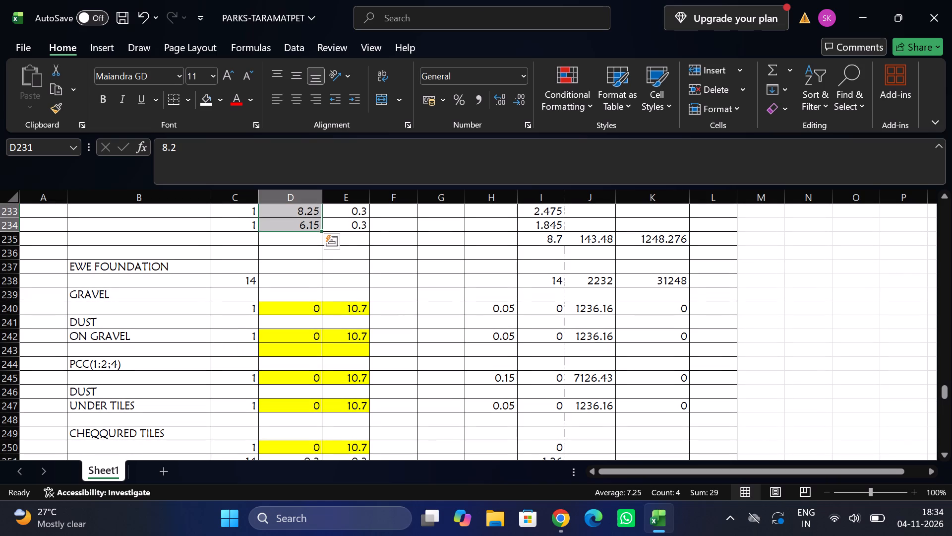
{"action": "left_click", "coordinate": [314, 311]}
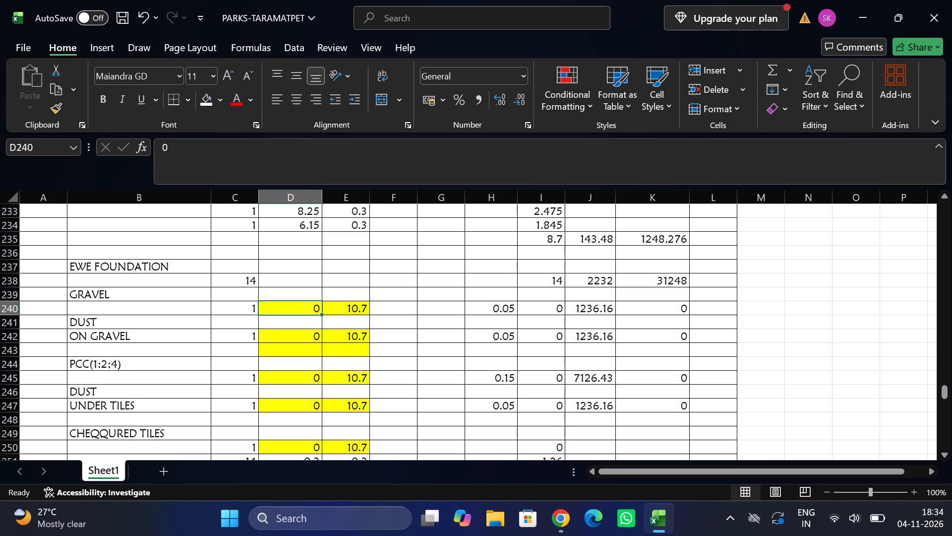
{"action": "type", "text": "18"}
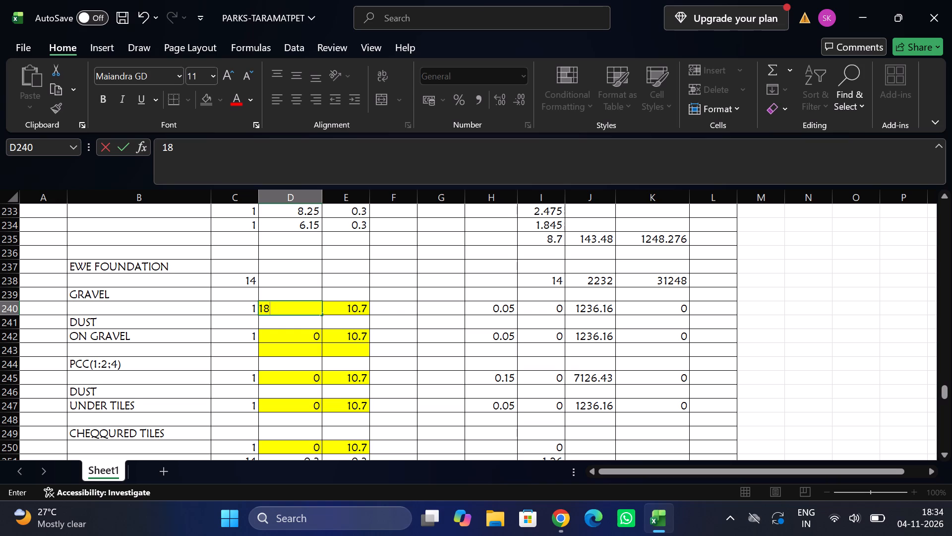
{"action": "type", "text": ".1"}
{"action": "key", "text": "Tab"}
{"action": "type", "text": "6.15"}
{"action": "key", "text": "Tab"}
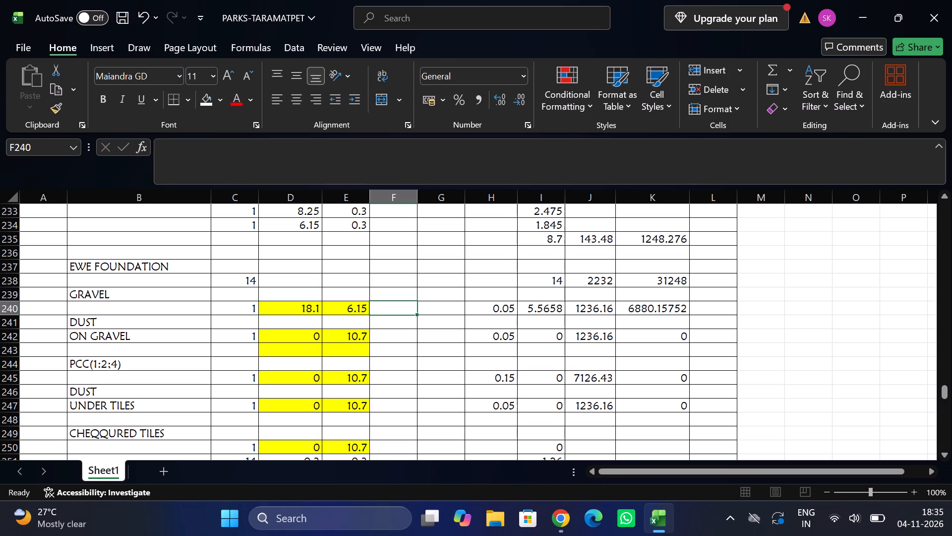
Copy the GRAVEL length and width from D240:E240 into the DUST ON GRAVEL row 242 and the PCC(1:2:4) row 245.
{"action": "left_click_drag", "start_coordinate": [296, 308], "coordinate": [332, 308]}
{"action": "key", "text": "ctrl+c"}
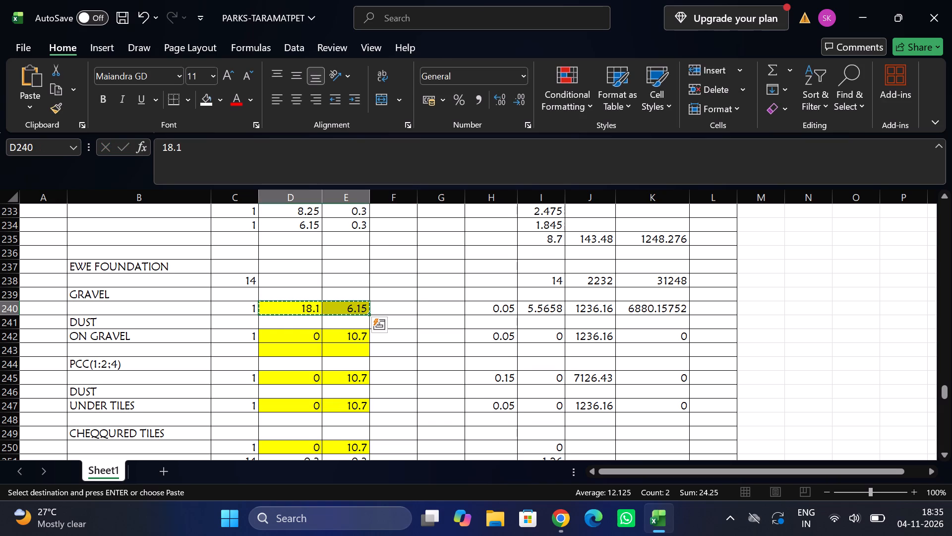
{"action": "left_click", "coordinate": [307, 339]}
{"action": "key", "text": "Return"}
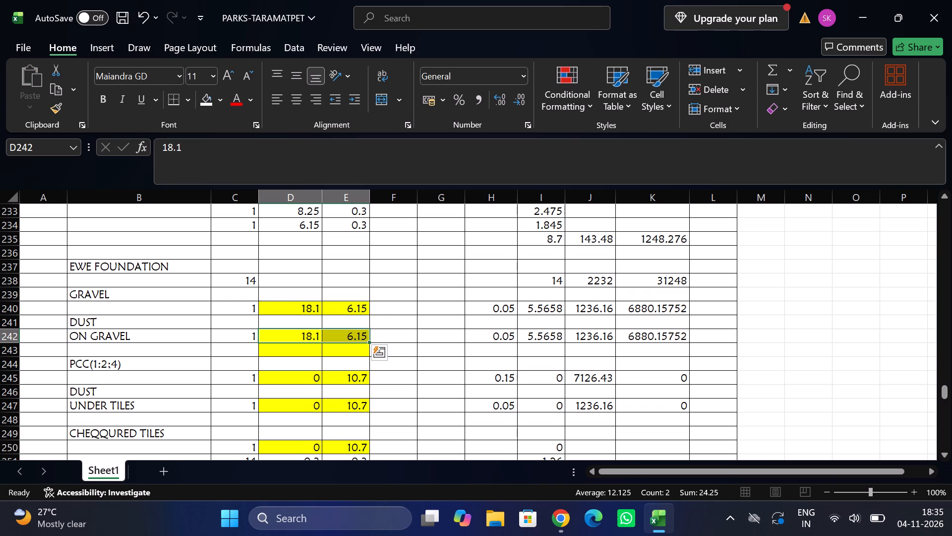
{"action": "key", "text": "ctrl+c"}
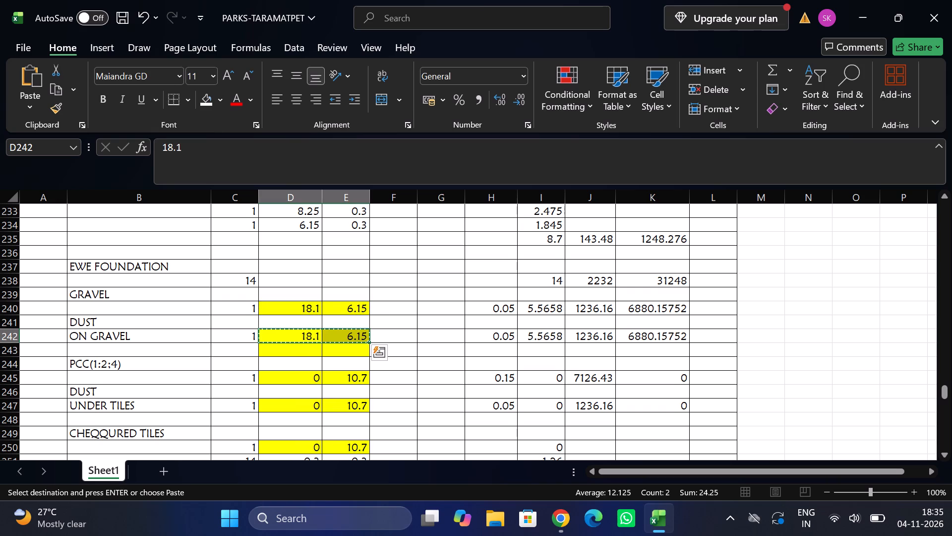
{"action": "left_click", "coordinate": [298, 377]}
{"action": "key", "text": "Return"}
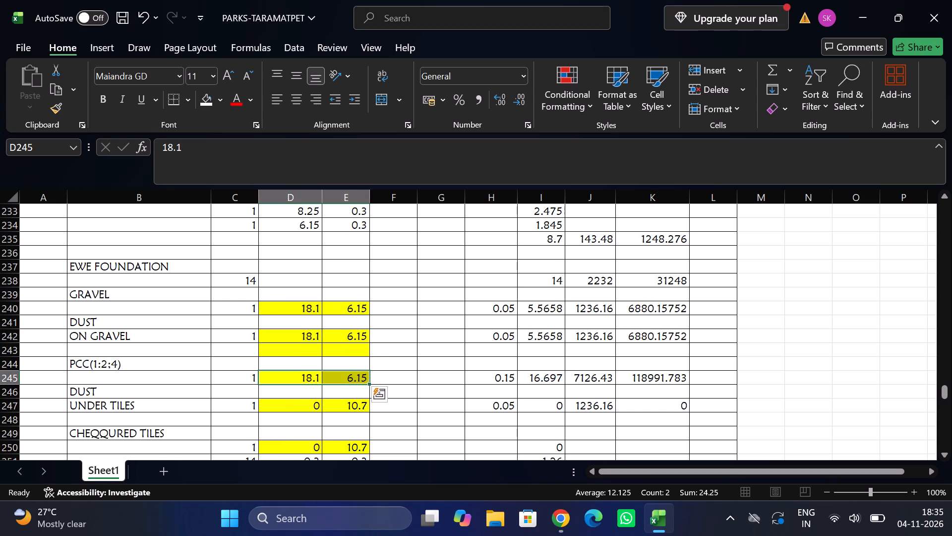
Copy the PCC(1:2:4) length and width from D245:E245 into the DUST UNDER TILES row 247 and the CHEQQURED TILES row 250.
{"action": "scroll", "coordinate": [298, 377], "scroll_direction": "down", "scroll_amount": 1}
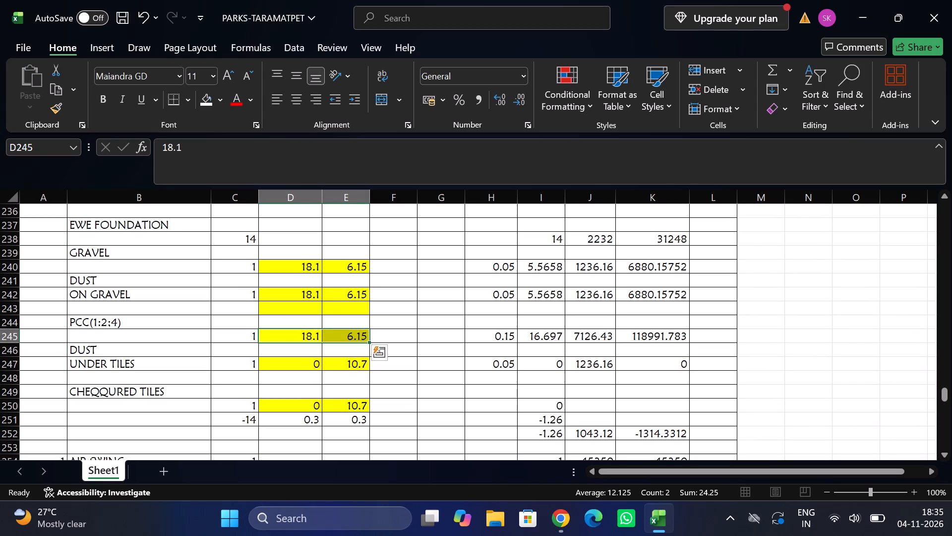
{"action": "left_click", "coordinate": [298, 364]}
{"action": "key", "text": "ctrl+v"}
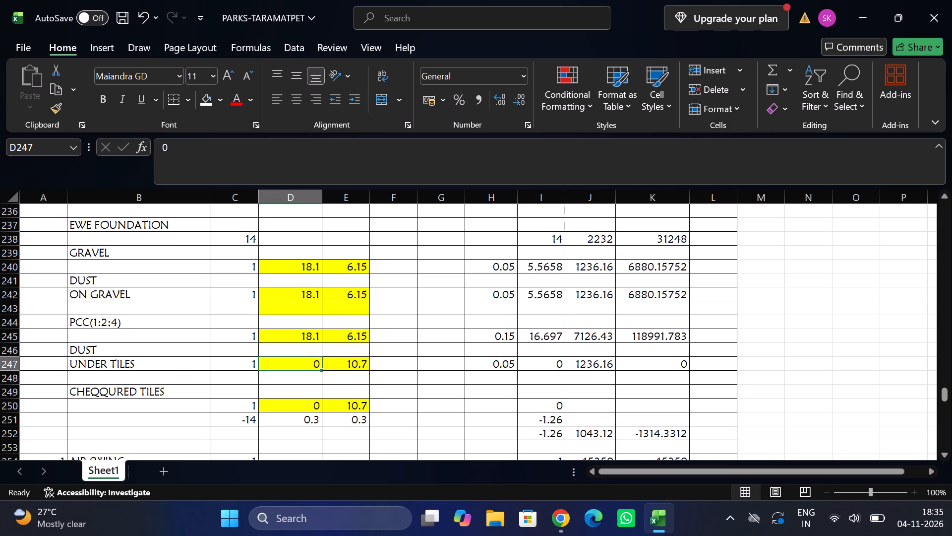
{"action": "left_click_drag", "start_coordinate": [301, 333], "coordinate": [330, 333]}
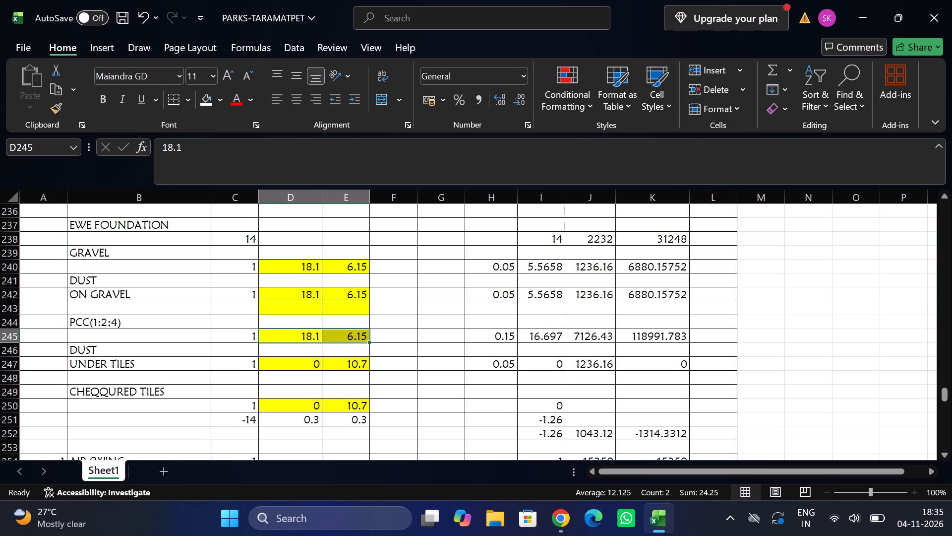
{"action": "key", "text": "ctrl+c"}
{"action": "left_click", "coordinate": [306, 365]}
{"action": "key", "text": "Return"}
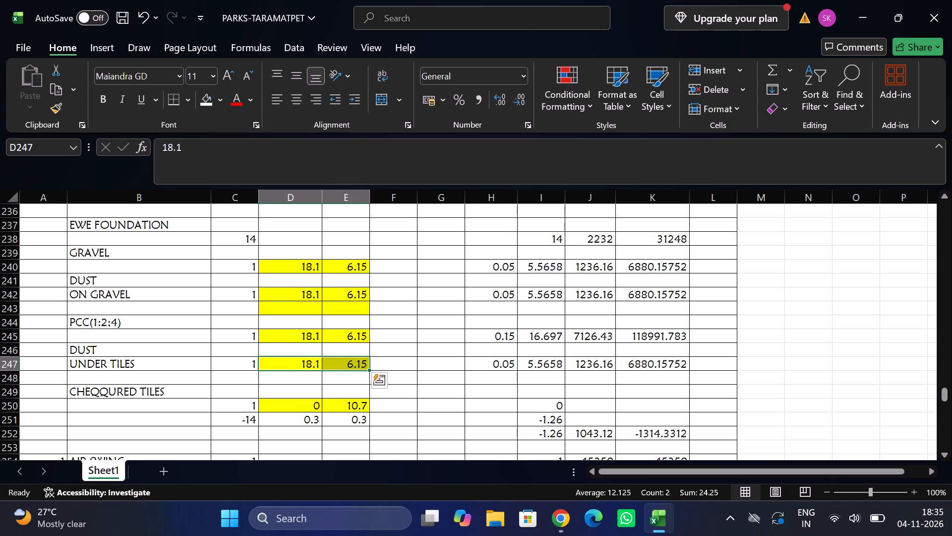
{"action": "key", "text": "ctrl+c"}
{"action": "left_click", "coordinate": [302, 406]}
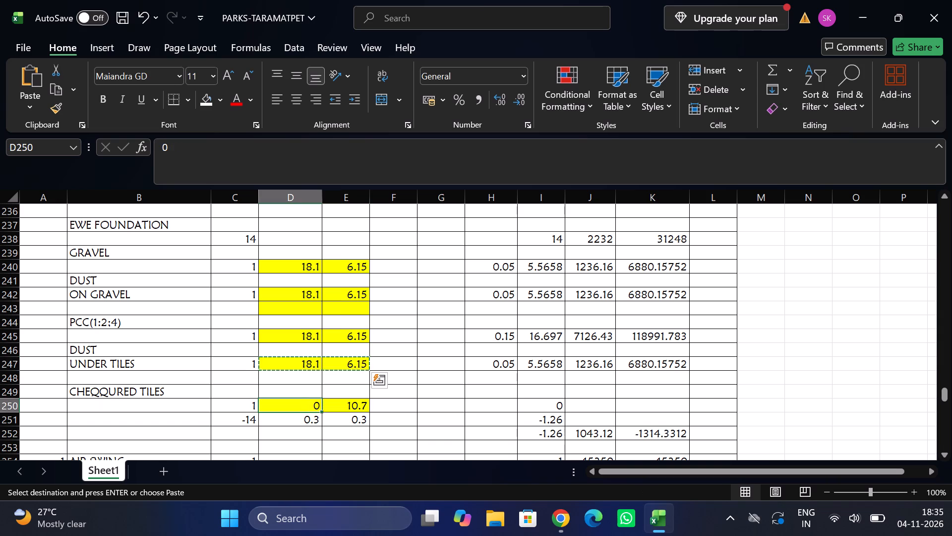
{"action": "key", "text": "Return"}
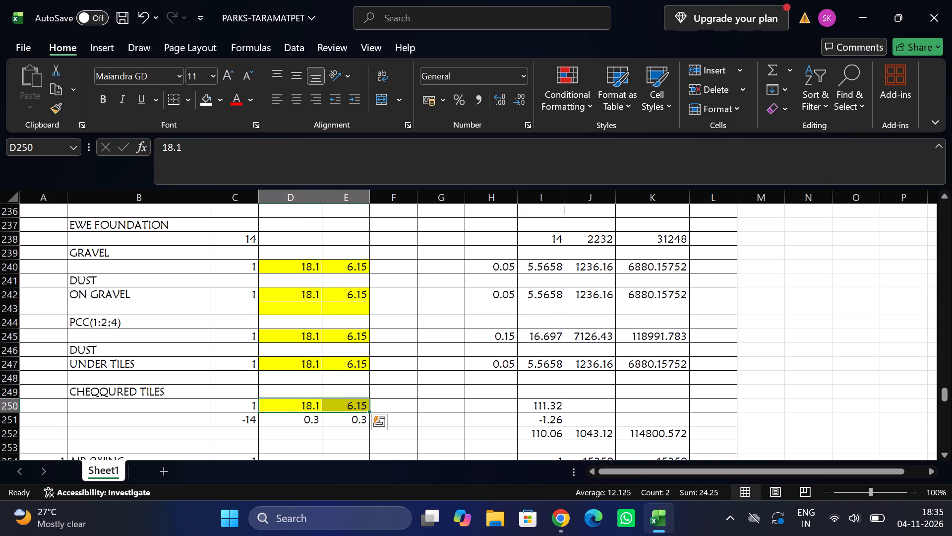
Set the GRAVEL depth in H240 to 0.2.
{"action": "left_click", "coordinate": [429, 424]}
{"action": "scroll", "coordinate": [429, 424], "scroll_direction": "down", "scroll_amount": 2}
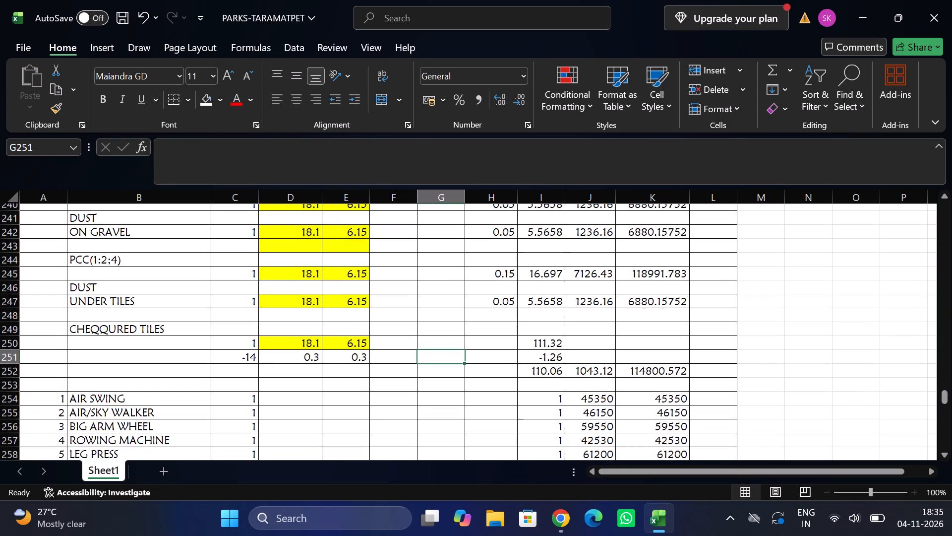
{"action": "scroll", "coordinate": [429, 424], "scroll_direction": "down", "scroll_amount": 2}
{"action": "scroll", "coordinate": [429, 424], "scroll_direction": "up", "scroll_amount": 1}
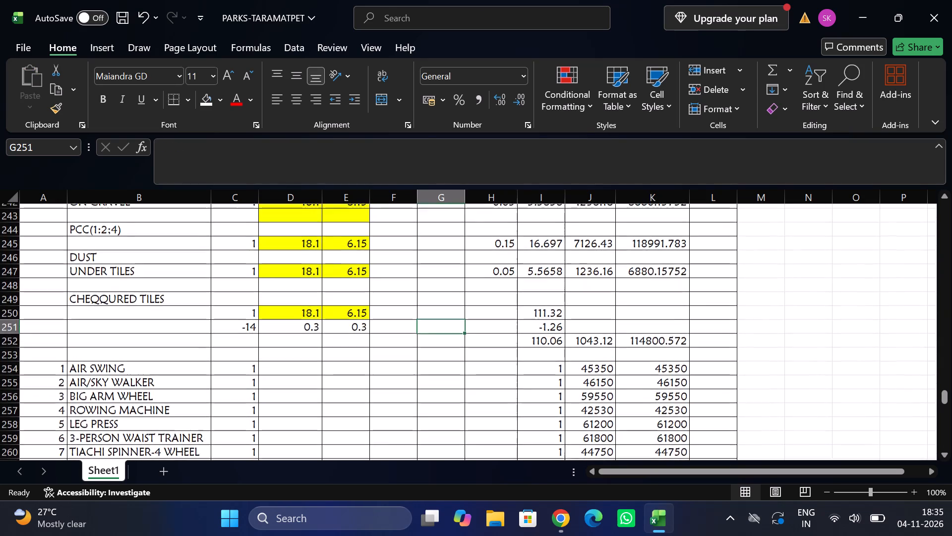
{"action": "scroll", "coordinate": [429, 424], "scroll_direction": "up", "scroll_amount": 1}
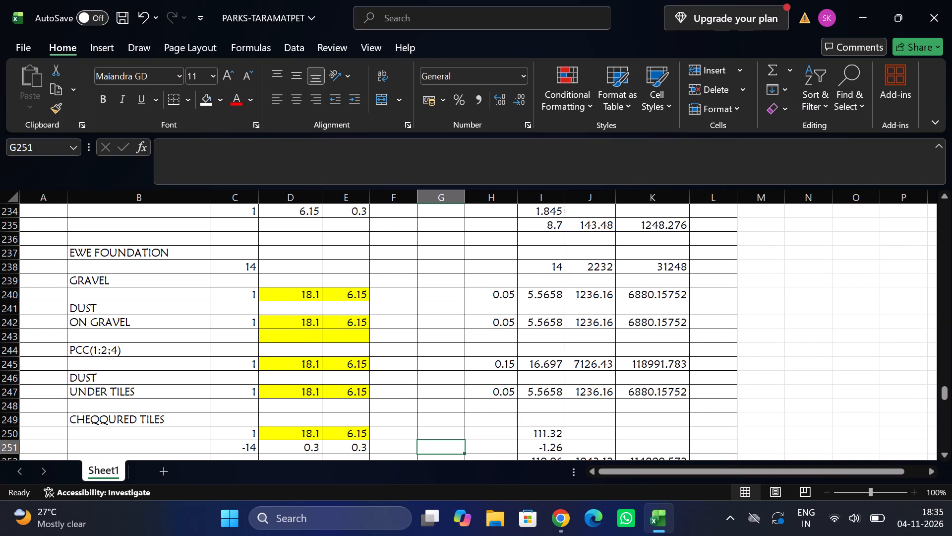
{"action": "left_click", "coordinate": [500, 292]}
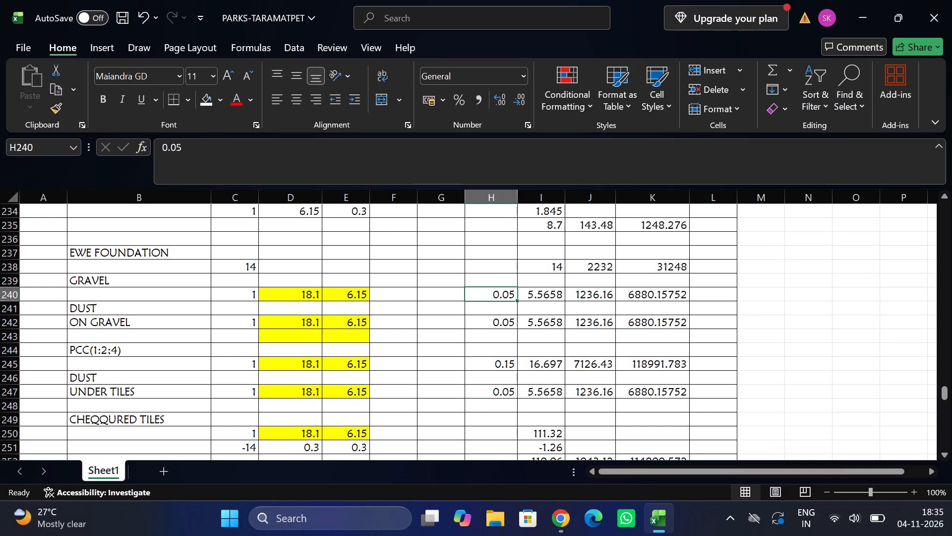
{"action": "type", "text": "0.2"}
{"action": "key", "text": "Return"}
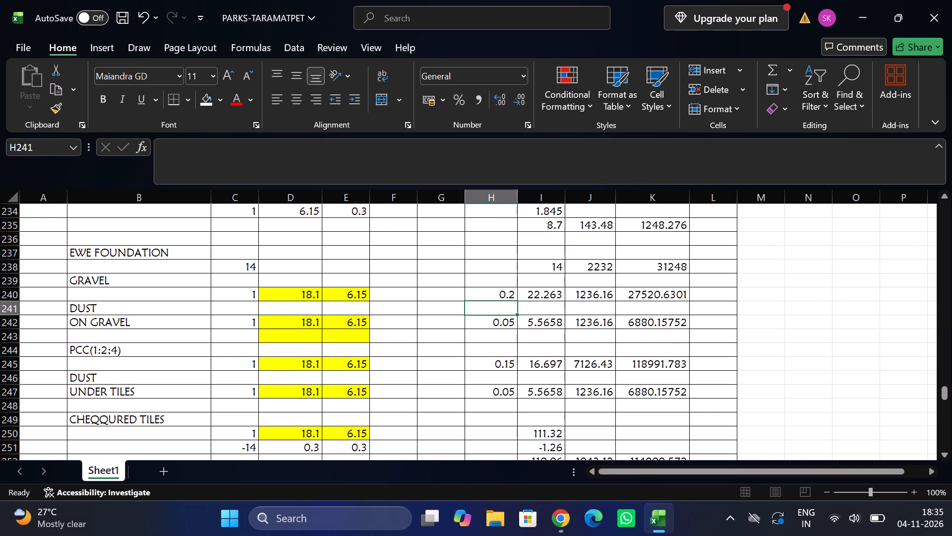
Set the GRAVEL rate in J240 to 456.
{"action": "scroll", "coordinate": [451, 344], "scroll_direction": "down", "scroll_amount": 1}
{"action": "scroll", "coordinate": [451, 344], "scroll_direction": "up", "scroll_amount": 3}
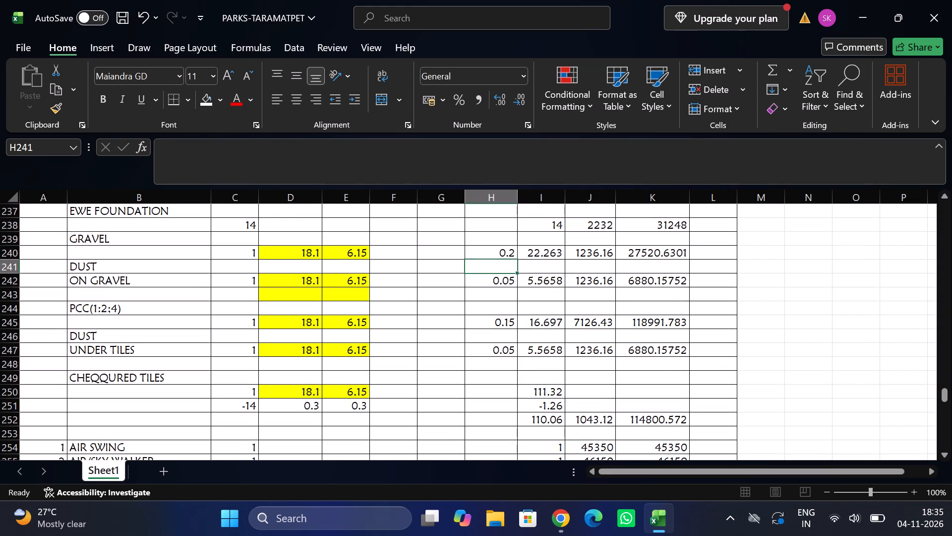
{"action": "left_click", "coordinate": [583, 254]}
{"action": "type", "text": "456"}
{"action": "key", "text": "Return"}
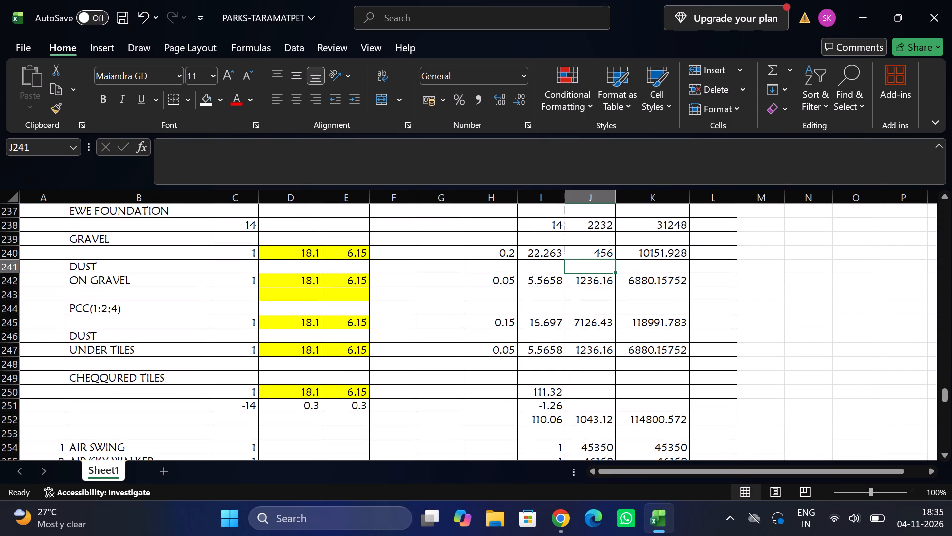
Enter the children play kerbing EARTH WORK lengths 14.7, 5, 14.7 and 5 in D271:D274.
{"action": "scroll", "coordinate": [520, 304], "scroll_direction": "down", "scroll_amount": 1}
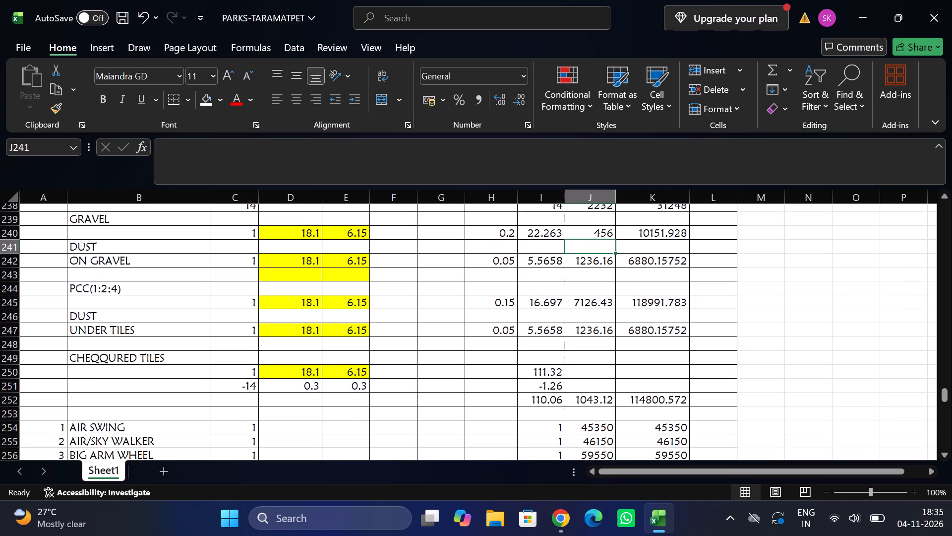
{"action": "scroll", "coordinate": [520, 304], "scroll_direction": "down", "scroll_amount": 2}
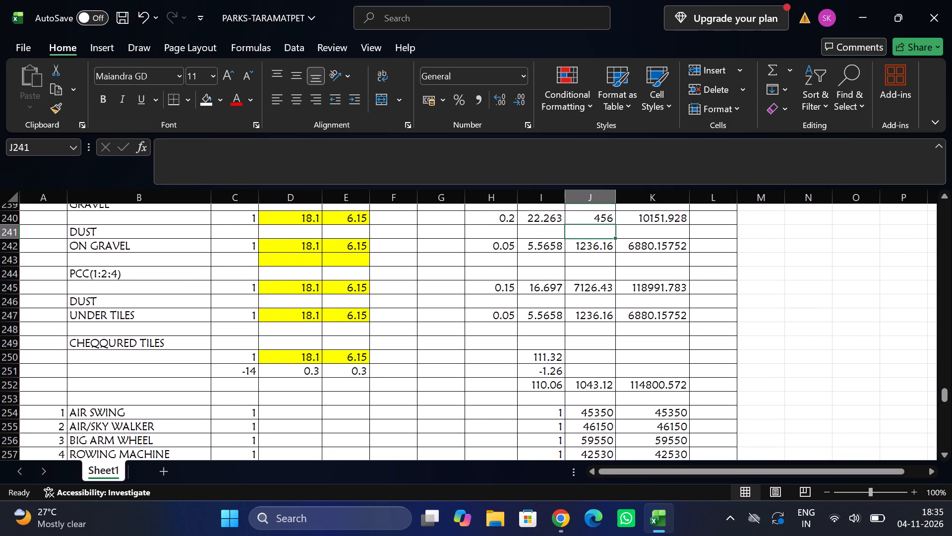
{"action": "scroll", "coordinate": [520, 304], "scroll_direction": "down", "scroll_amount": 1}
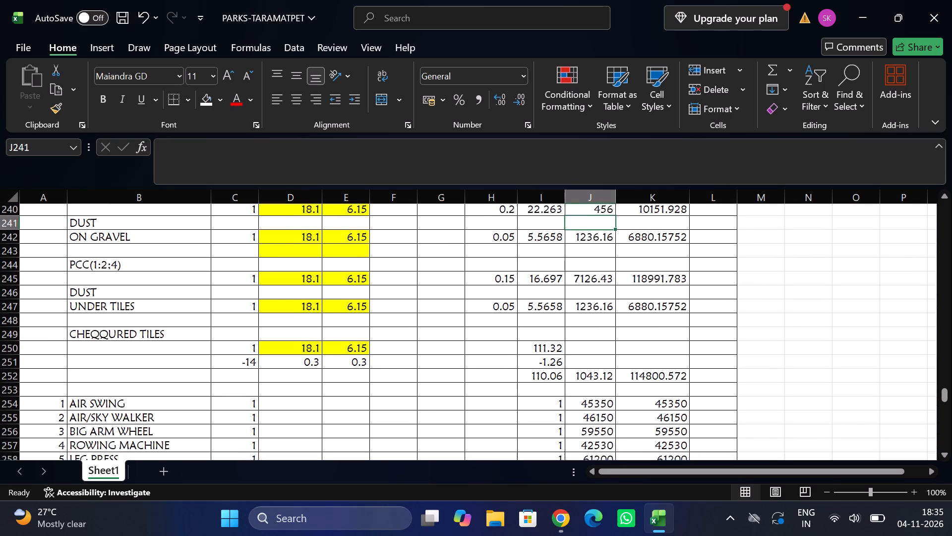
{"action": "scroll", "coordinate": [520, 304], "scroll_direction": "down", "scroll_amount": 3}
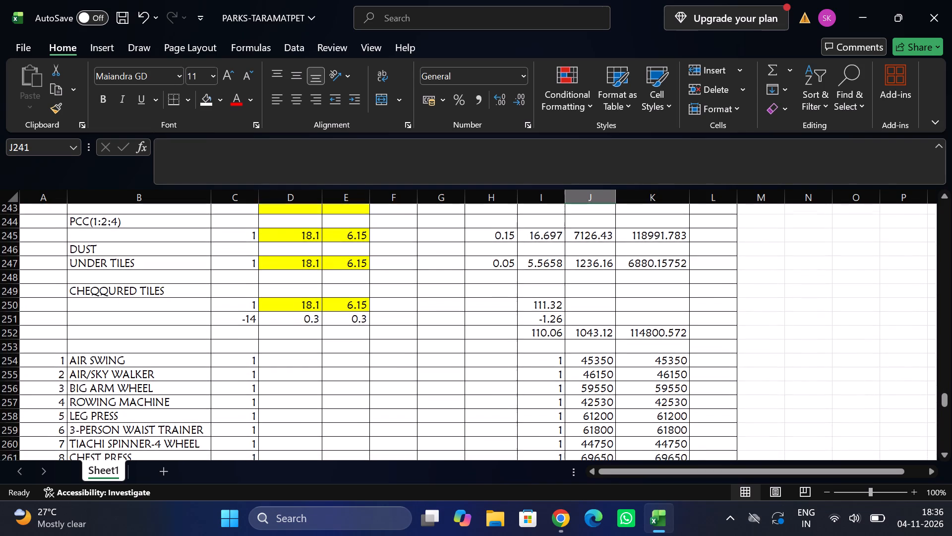
{"action": "scroll", "coordinate": [520, 304], "scroll_direction": "down", "scroll_amount": 2}
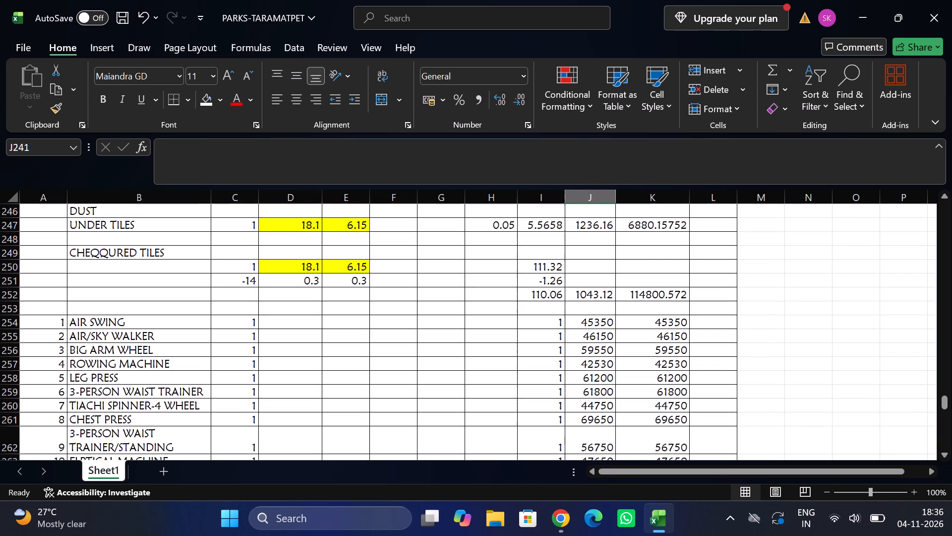
{"action": "scroll", "coordinate": [520, 304], "scroll_direction": "down", "scroll_amount": 3}
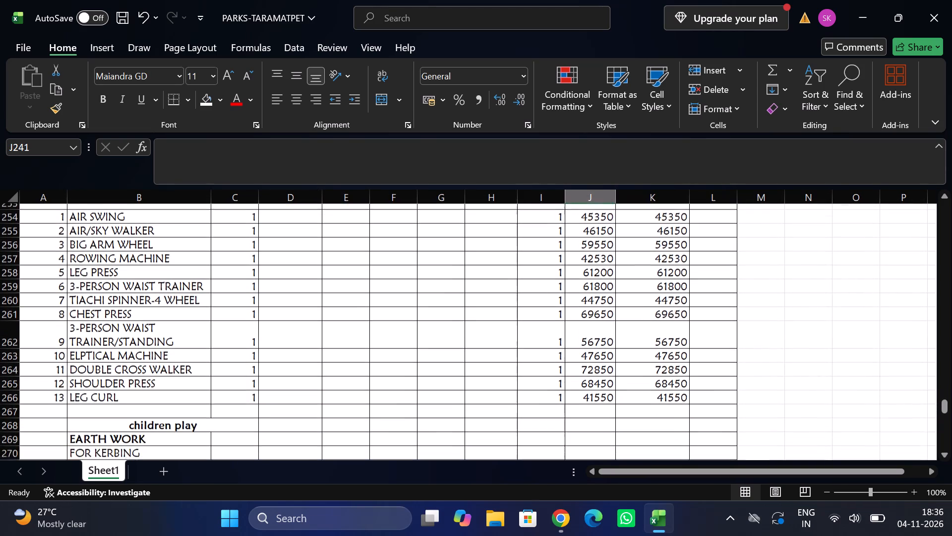
{"action": "scroll", "coordinate": [520, 304], "scroll_direction": "down", "scroll_amount": 3}
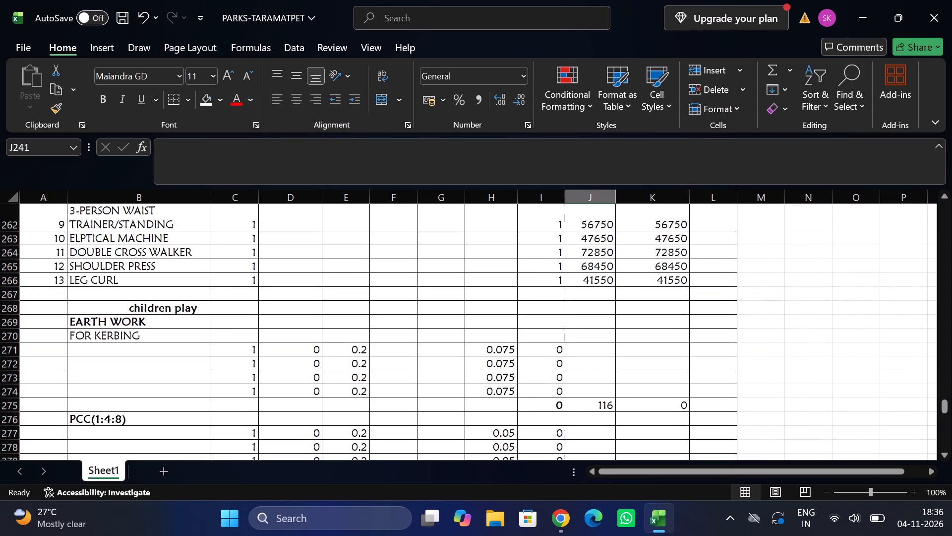
{"action": "scroll", "coordinate": [520, 304], "scroll_direction": "down", "scroll_amount": 2}
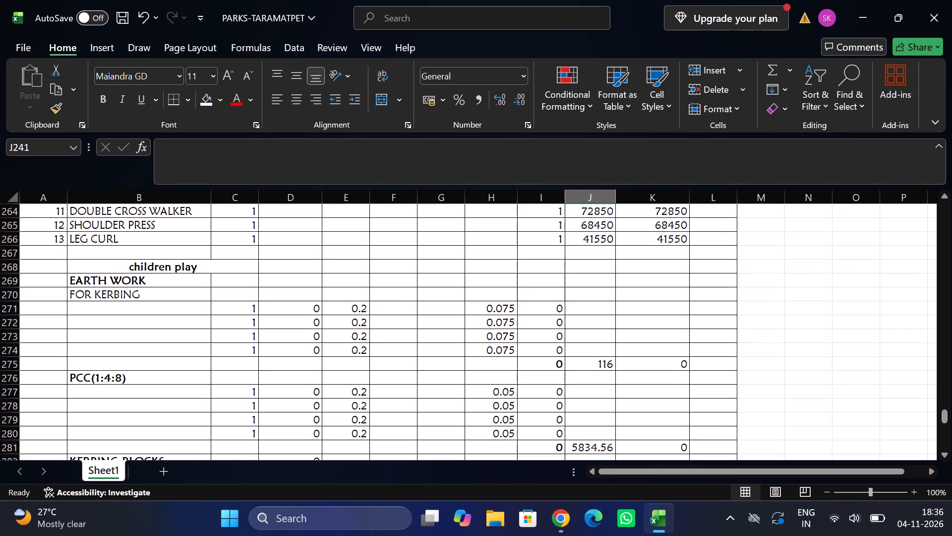
{"action": "scroll", "coordinate": [520, 304], "scroll_direction": "up", "scroll_amount": 1}
{"action": "scroll", "coordinate": [520, 304], "scroll_direction": "down", "scroll_amount": 2}
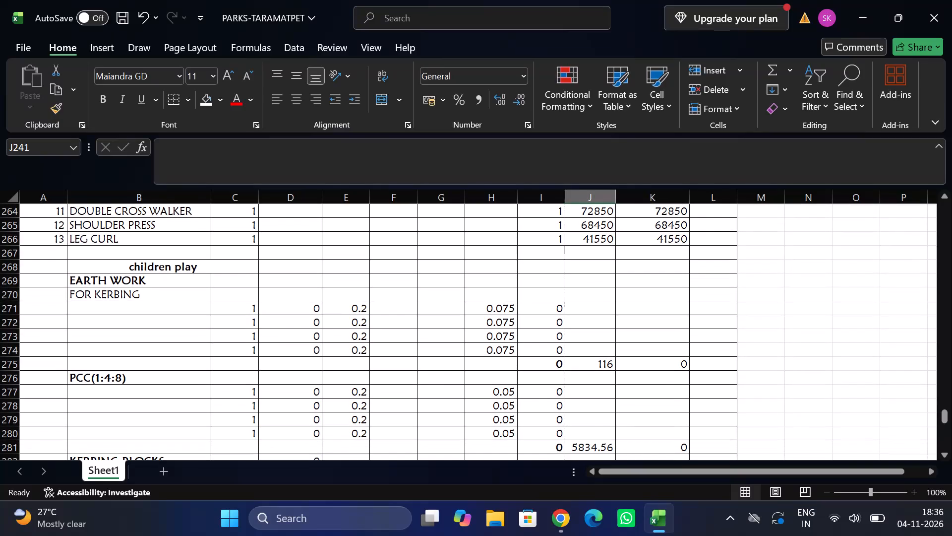
{"action": "left_click", "coordinate": [301, 307]}
{"action": "type", "text": "14.7"}
{"action": "key", "text": "Down"}
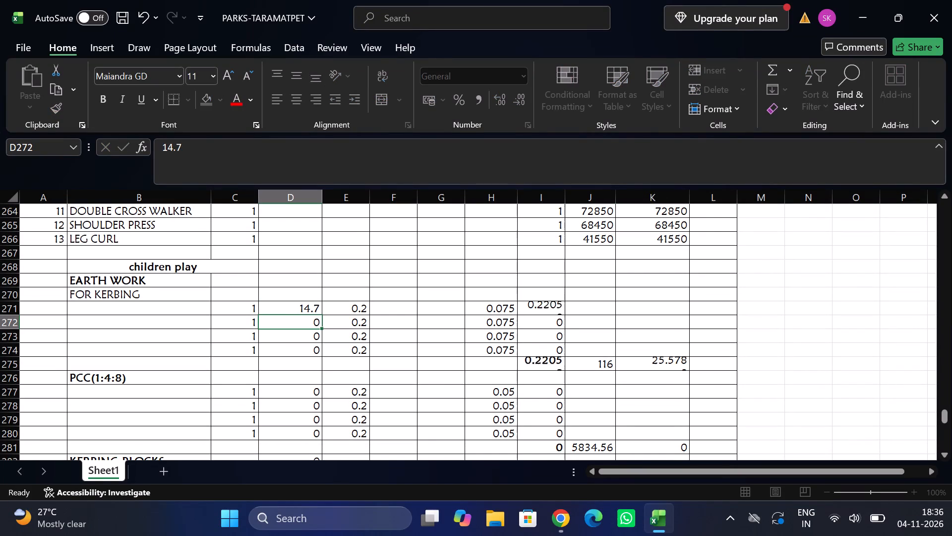
{"action": "key", "text": "5"}
{"action": "key", "text": "Down"}
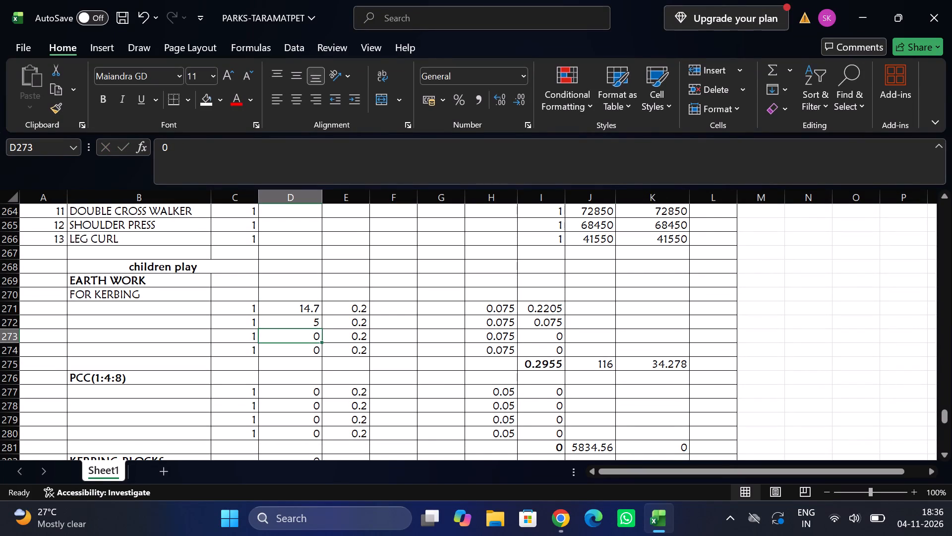
{"action": "type", "text": "14.7"}
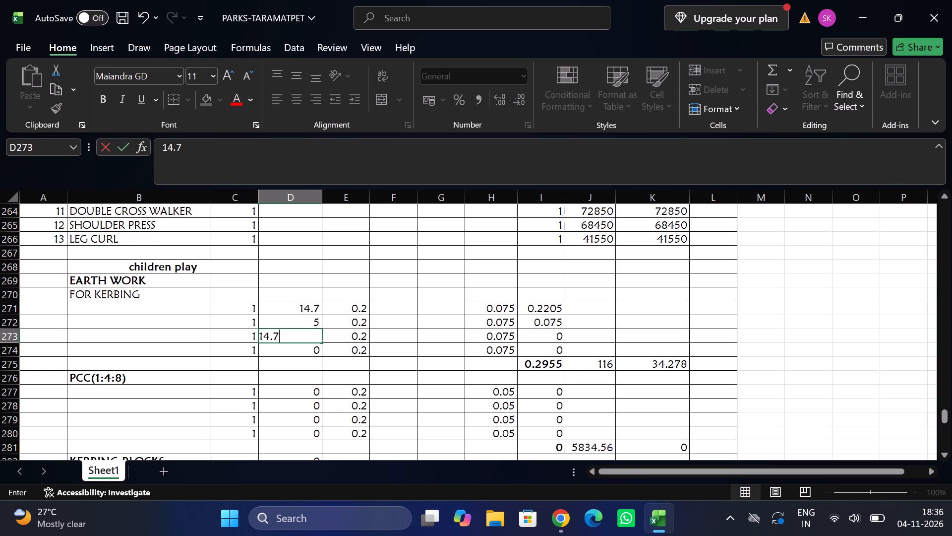
{"action": "key", "text": "Down"}
{"action": "key", "text": "5"}
{"action": "key", "text": "Down"}
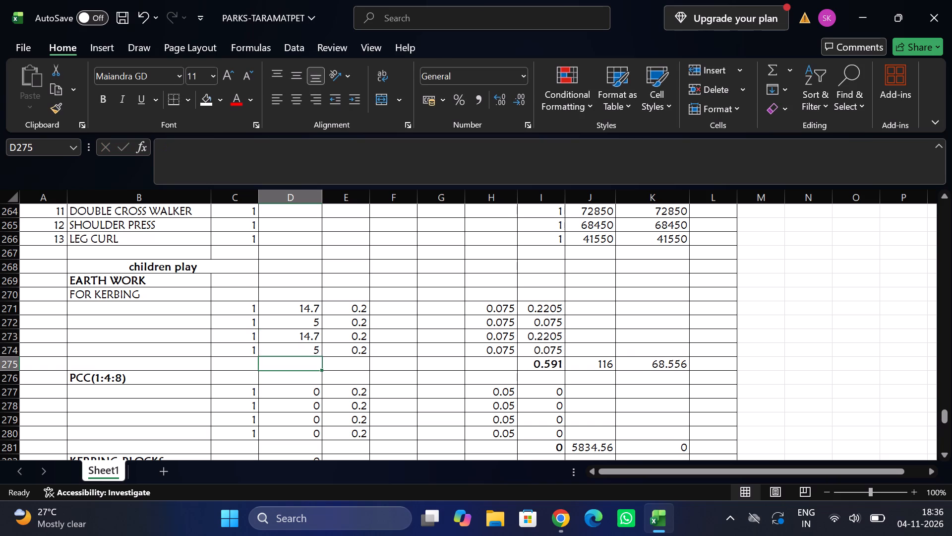
Copy the four kerbing lengths from D271:D274 into the PCC(1:4:8) cells D277:D280 and the KERBING BLOCKS cells D283:D286.
{"action": "left_click_drag", "start_coordinate": [301, 307], "coordinate": [307, 346]}
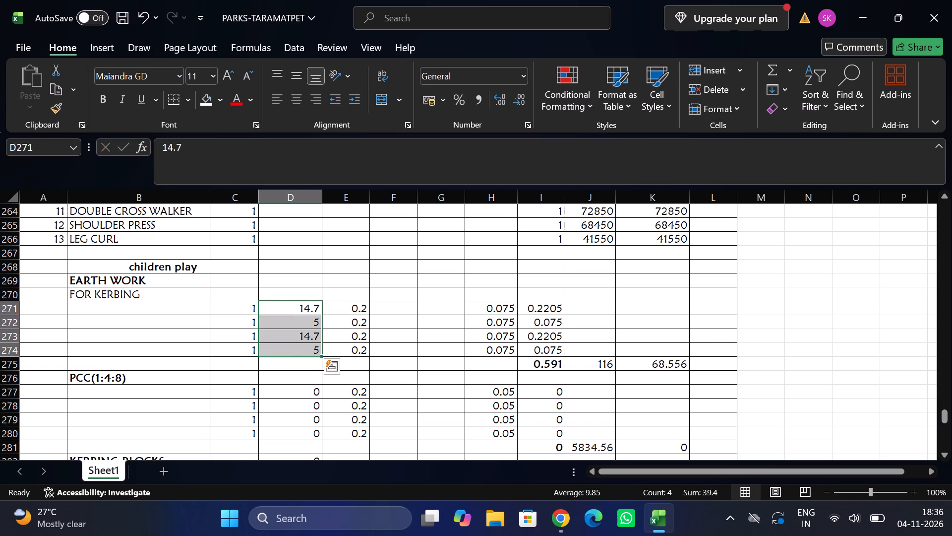
{"action": "key", "text": "ctrl+c"}
{"action": "left_click", "coordinate": [303, 388]}
{"action": "key", "text": "Return"}
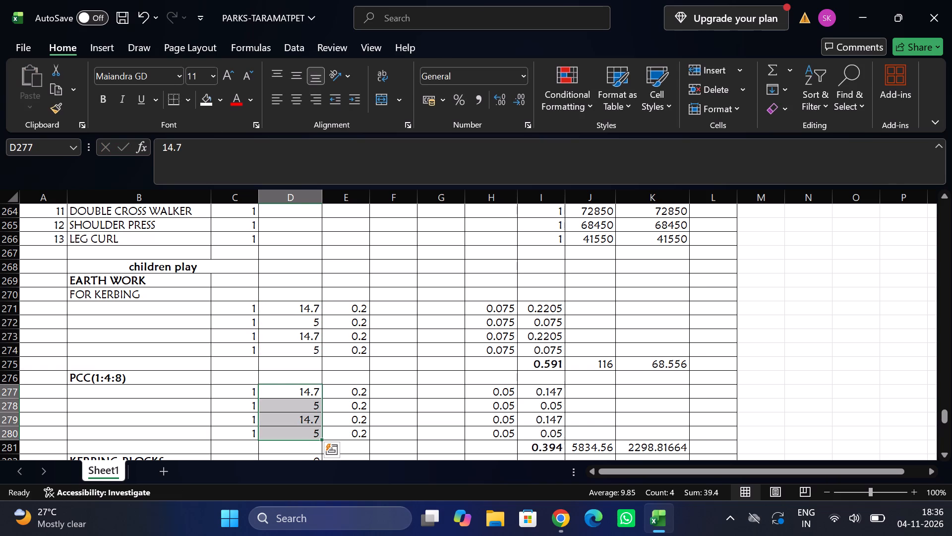
{"action": "key", "text": "ctrl+c"}
{"action": "scroll", "coordinate": [303, 388], "scroll_direction": "down", "scroll_amount": 2}
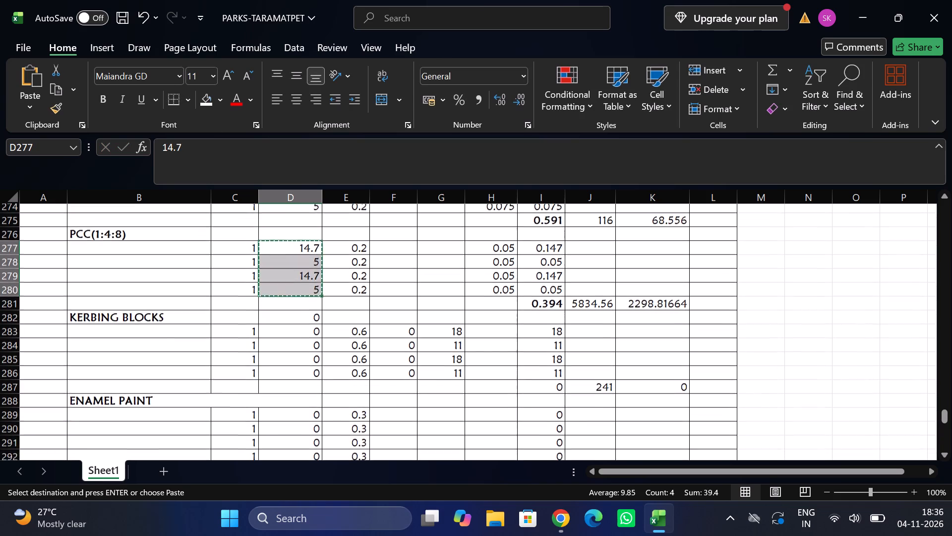
{"action": "left_click", "coordinate": [303, 324]}
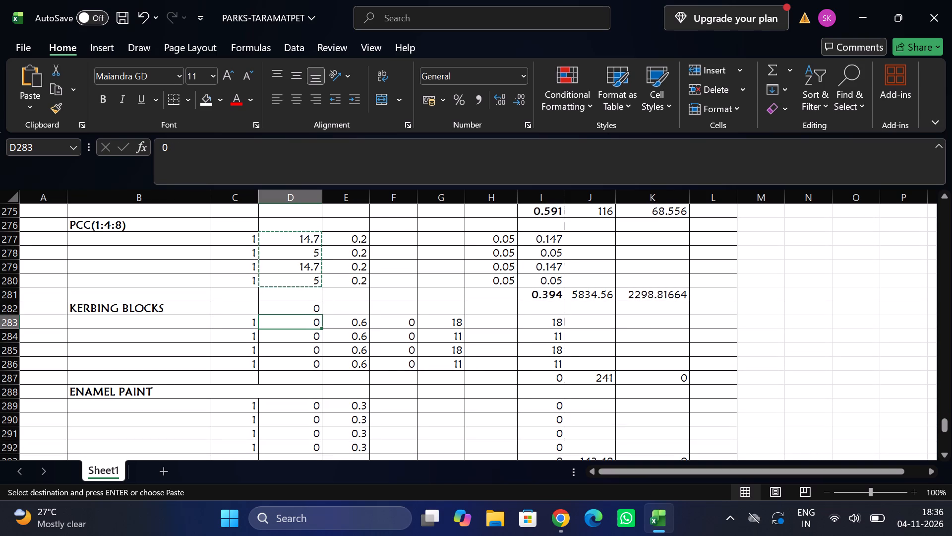
{"action": "key", "text": "ctrl+v"}
Copy the KERBING BLOCKS lengths from D283:D286 into the ENAMEL PAINT cells D289:D292.
{"action": "key", "text": "ctrl+c"}
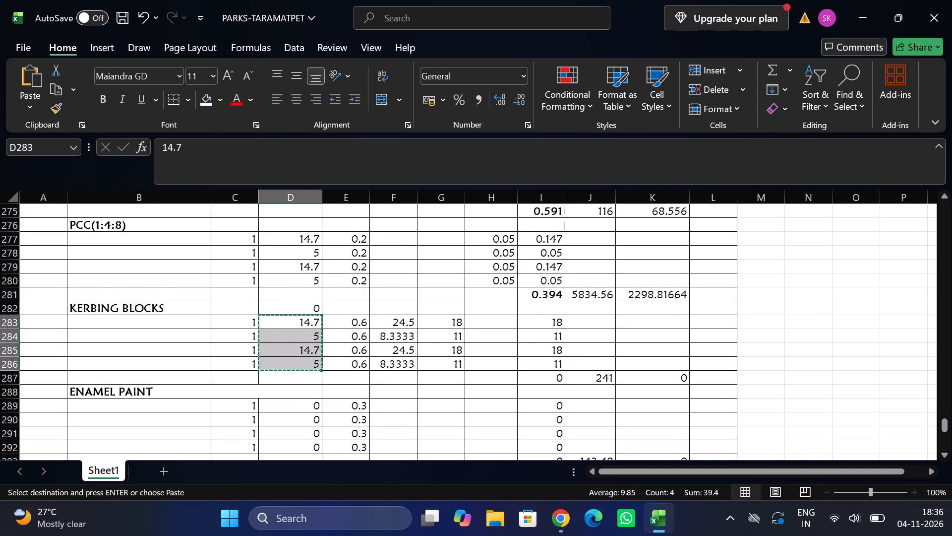
{"action": "scroll", "coordinate": [303, 324], "scroll_direction": "down", "scroll_amount": 1}
{"action": "left_click", "coordinate": [303, 356]}
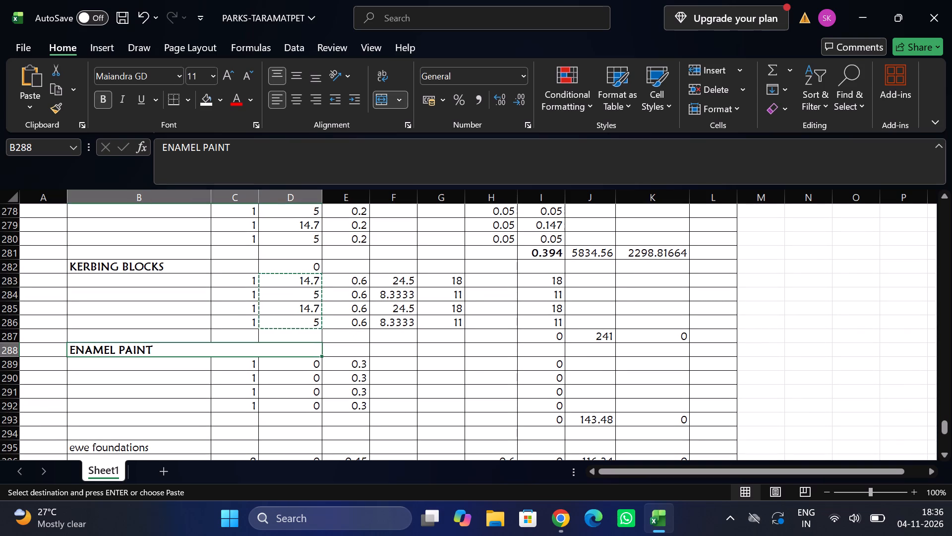
{"action": "left_click", "coordinate": [303, 359]}
{"action": "key", "text": "Return"}
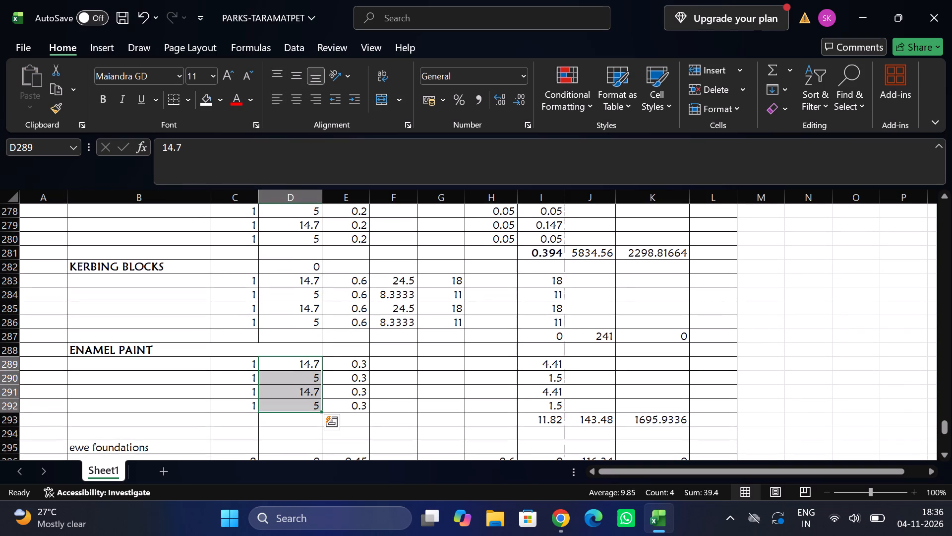
Set the KERBING BLOCKS rounded block counts in G283:G286 to 25, 9, 25 and 9.
{"action": "left_click", "coordinate": [437, 280]}
{"action": "type", "text": "25"}
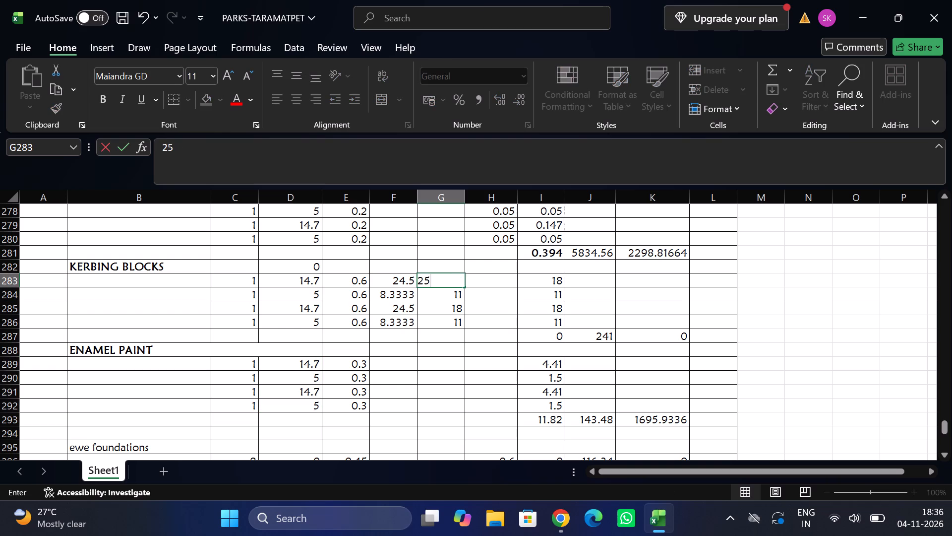
{"action": "key", "text": "Down"}
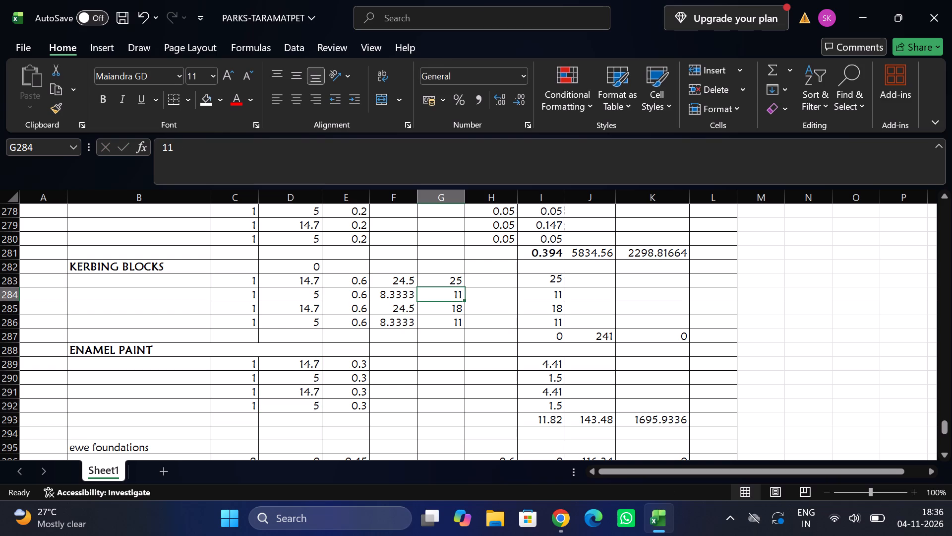
{"action": "key", "text": "9"}
{"action": "key", "text": "Down"}
{"action": "type", "text": "25"}
{"action": "key", "text": "Down"}
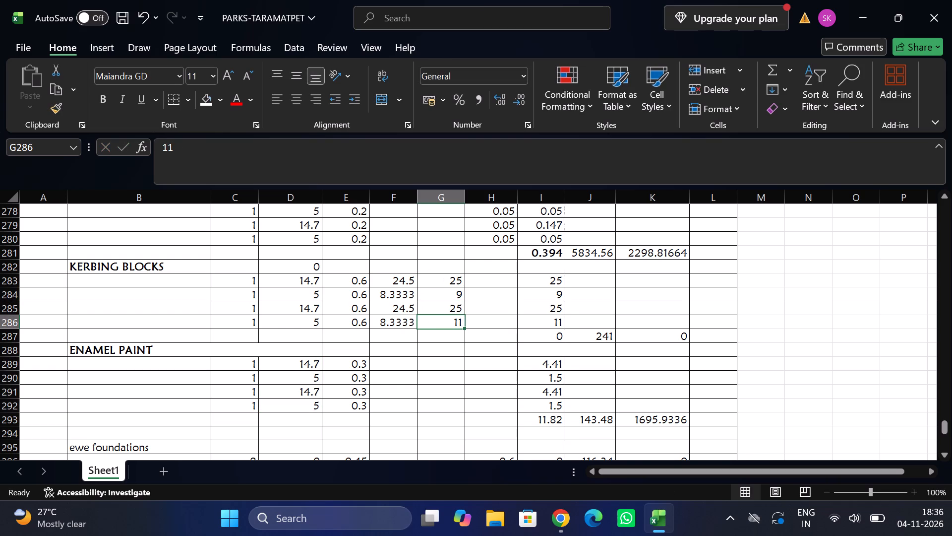
{"action": "key", "text": "9"}
{"action": "key", "text": "Down"}
Delete the SPRING HORSE and MARY GO ROUNF rows from the children play equipment list.
{"action": "scroll", "coordinate": [423, 380], "scroll_direction": "down", "scroll_amount": 1}
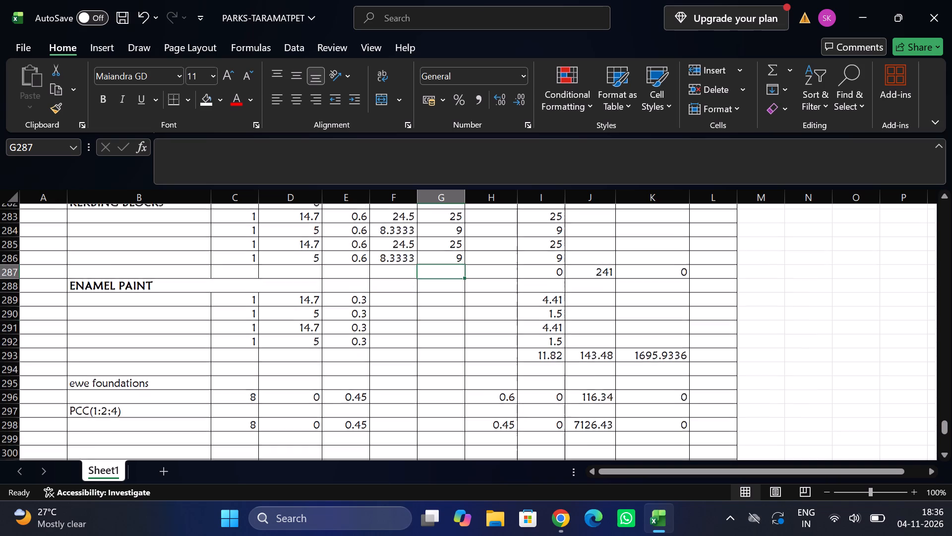
{"action": "scroll", "coordinate": [423, 380], "scroll_direction": "down", "scroll_amount": 1}
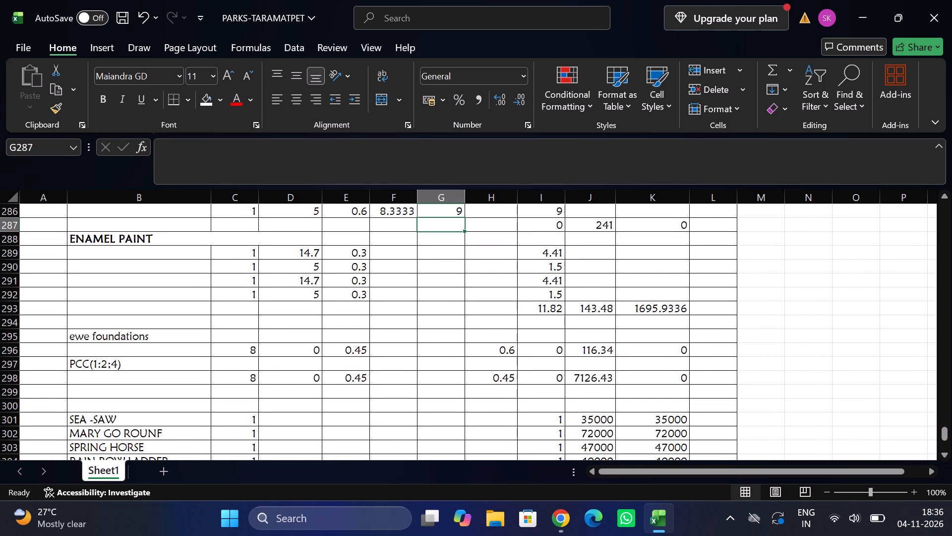
{"action": "scroll", "coordinate": [303, 349], "scroll_direction": "up", "scroll_amount": 1}
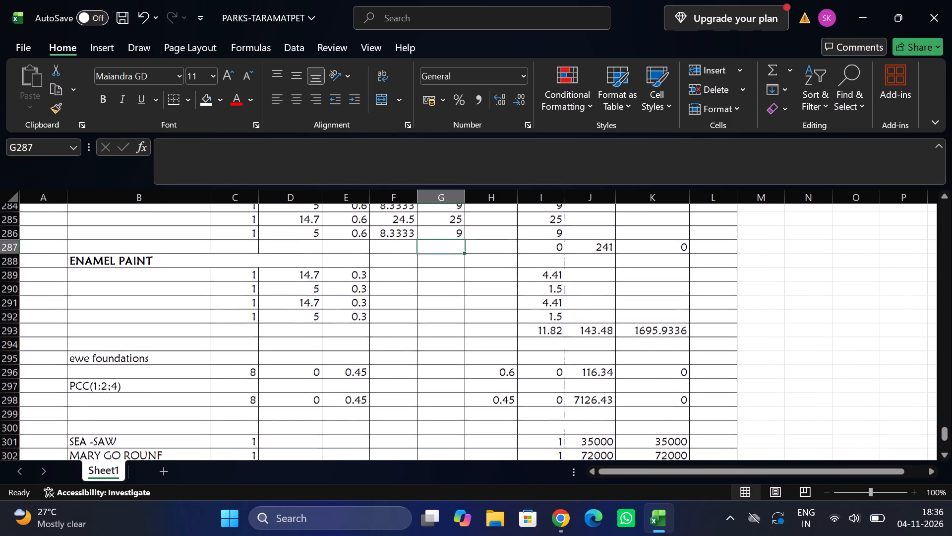
{"action": "scroll", "coordinate": [303, 349], "scroll_direction": "up", "scroll_amount": 3}
{"action": "scroll", "coordinate": [303, 349], "scroll_direction": "down", "scroll_amount": 1}
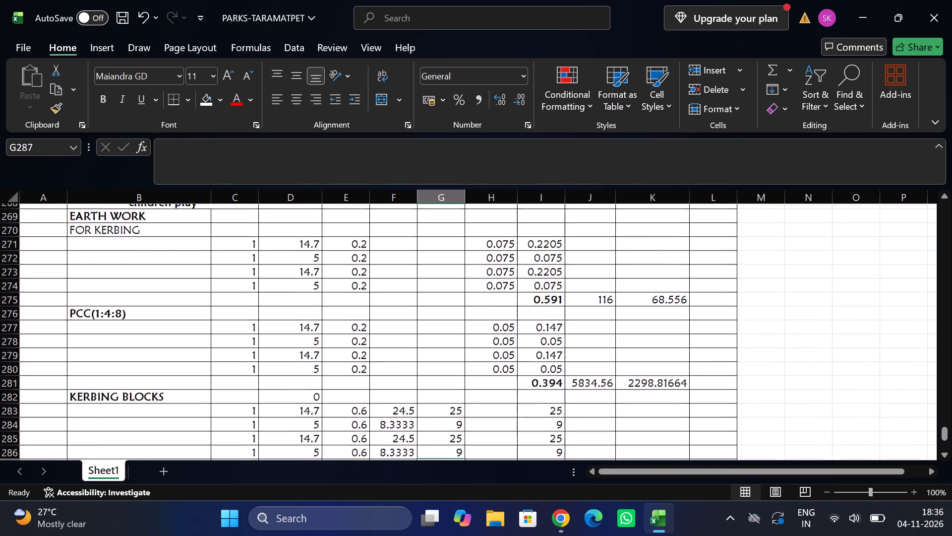
{"action": "scroll", "coordinate": [303, 349], "scroll_direction": "down", "scroll_amount": 2}
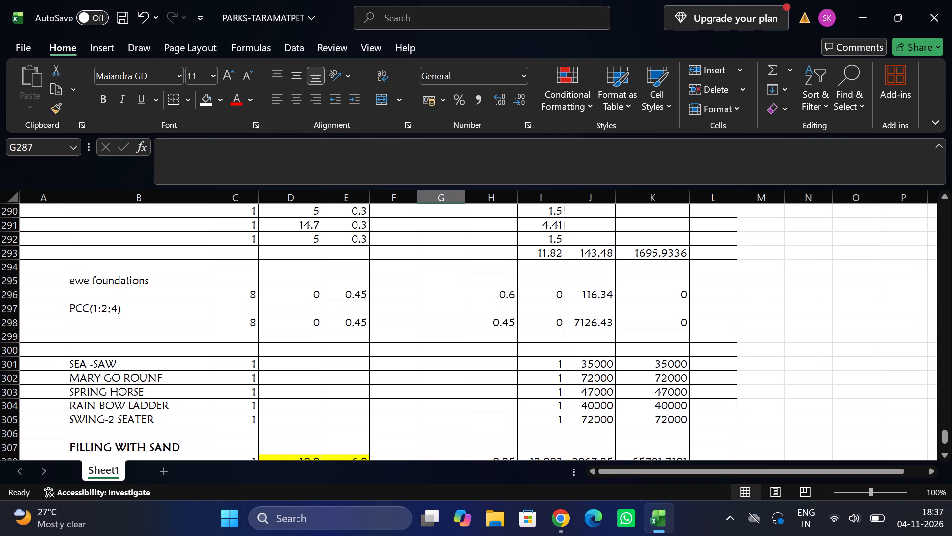
{"action": "left_click", "coordinate": [160, 416]}
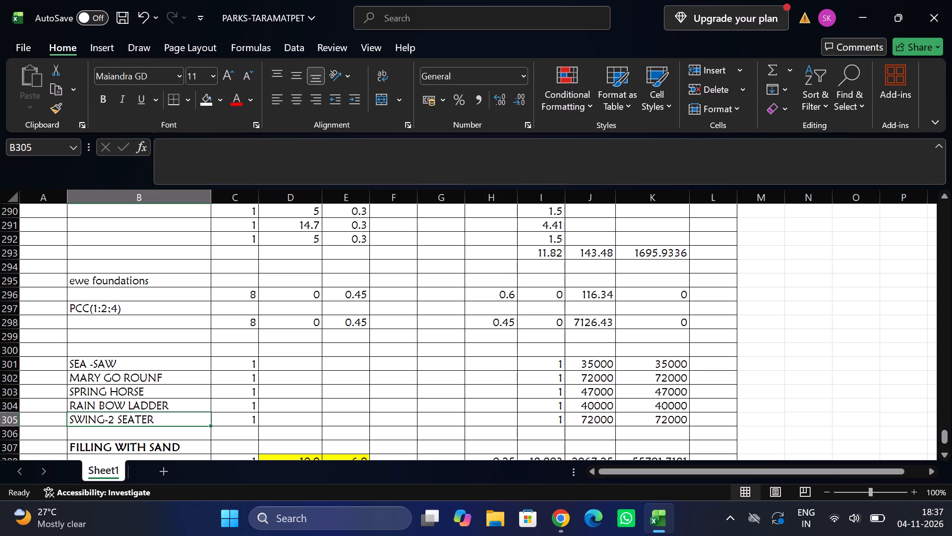
{"action": "left_click", "coordinate": [9, 390]}
{"action": "right_click", "coordinate": [9, 390]}
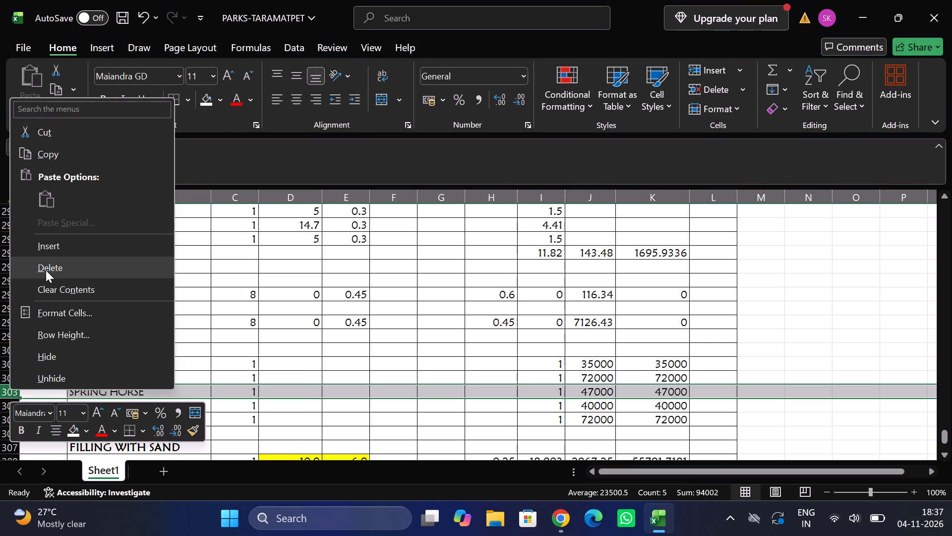
{"action": "left_click", "coordinate": [46, 270]}
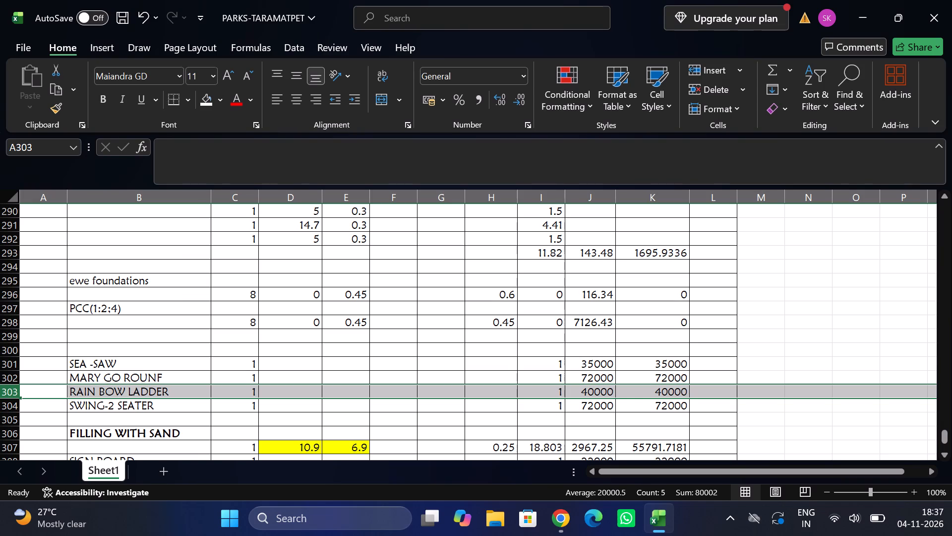
{"action": "left_click", "coordinate": [13, 379]}
{"action": "right_click", "coordinate": [13, 379]}
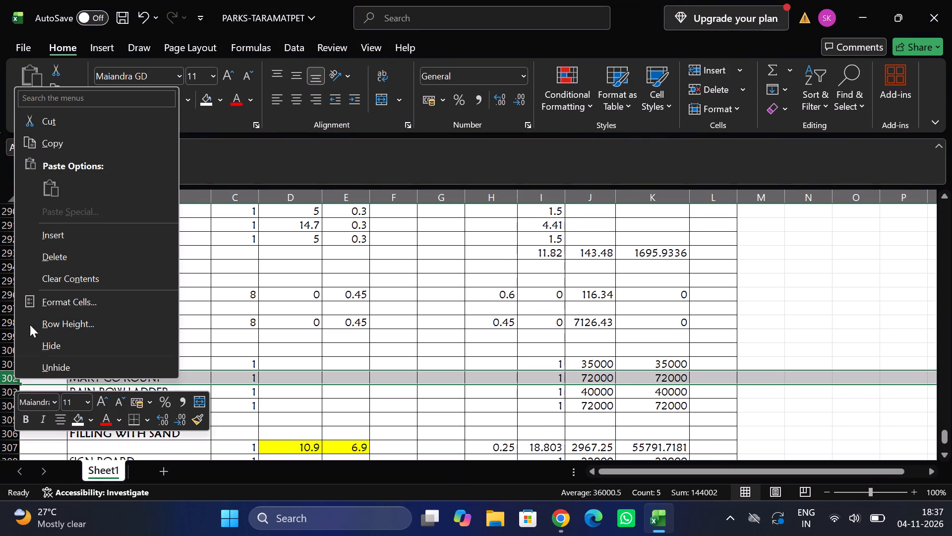
{"action": "left_click", "coordinate": [50, 259]}
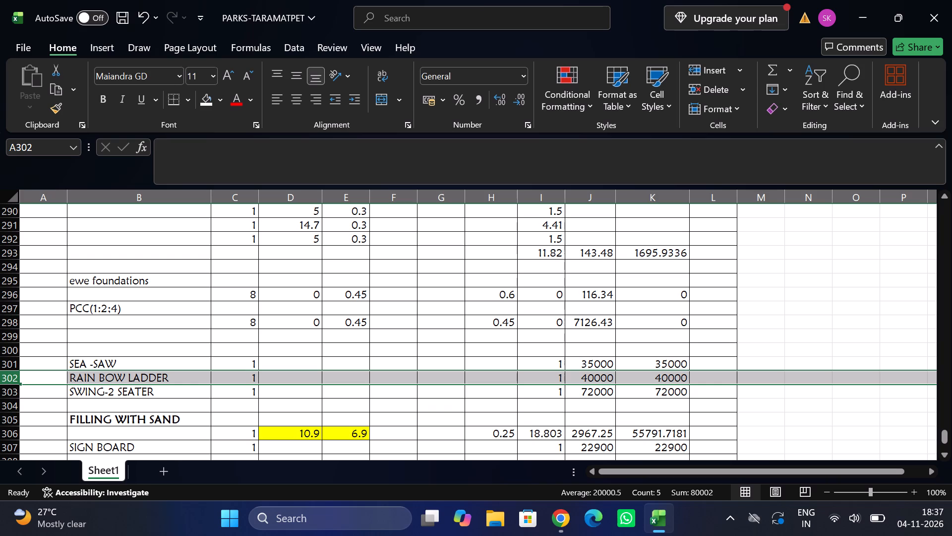
Set the ewe foundations length in D296 to 0.45.
{"action": "left_click", "coordinate": [243, 295]}
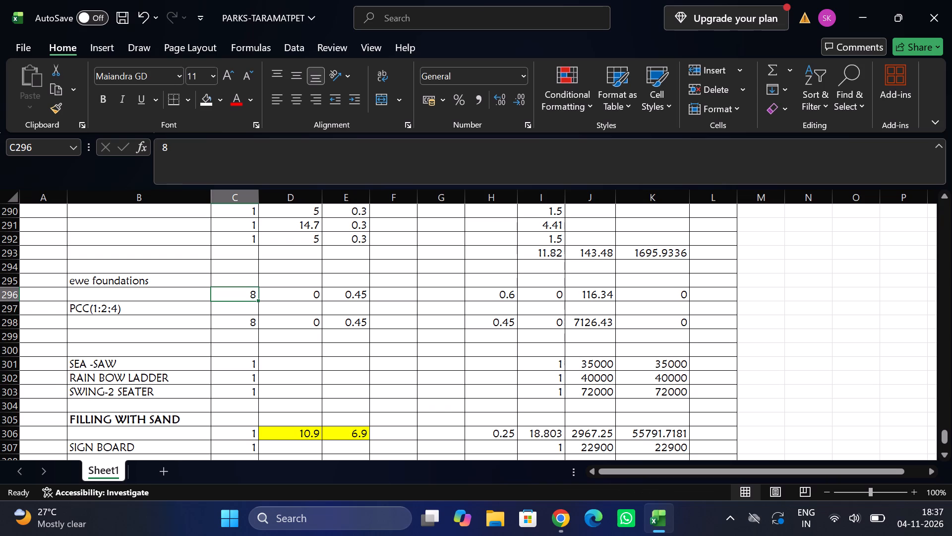
{"action": "key", "text": "Tab"}
{"action": "type", "text": "0.45"}
{"action": "key", "text": "Down"}
{"action": "key", "text": "Down"}
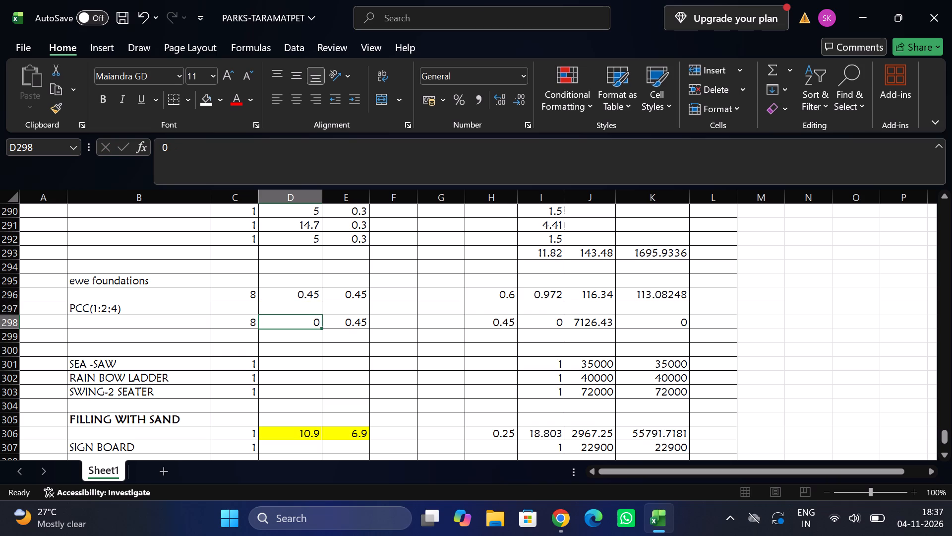
Set the PCC(1:2:4) length in D298 to 0.45.
{"action": "type", "text": "0.45"}
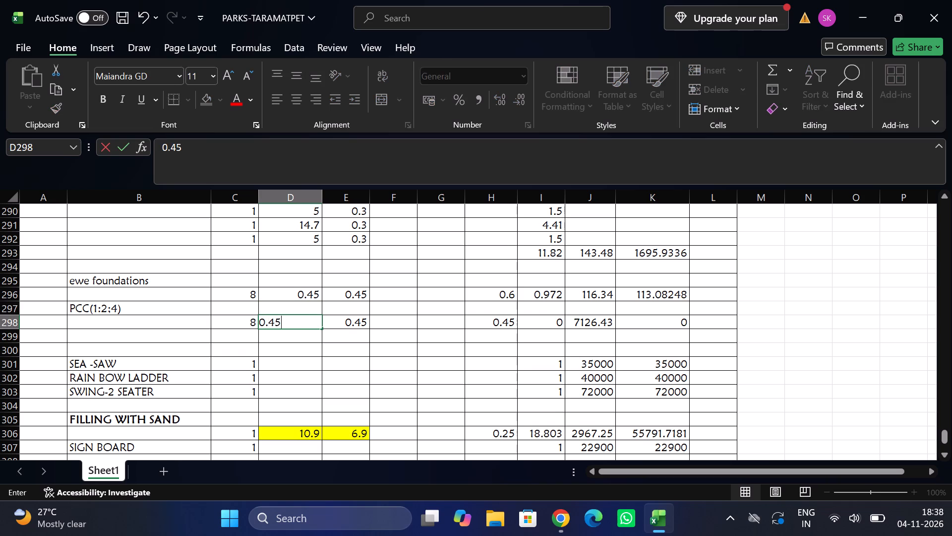
{"action": "key", "text": "Tab"}
{"action": "key", "text": "Tab"}
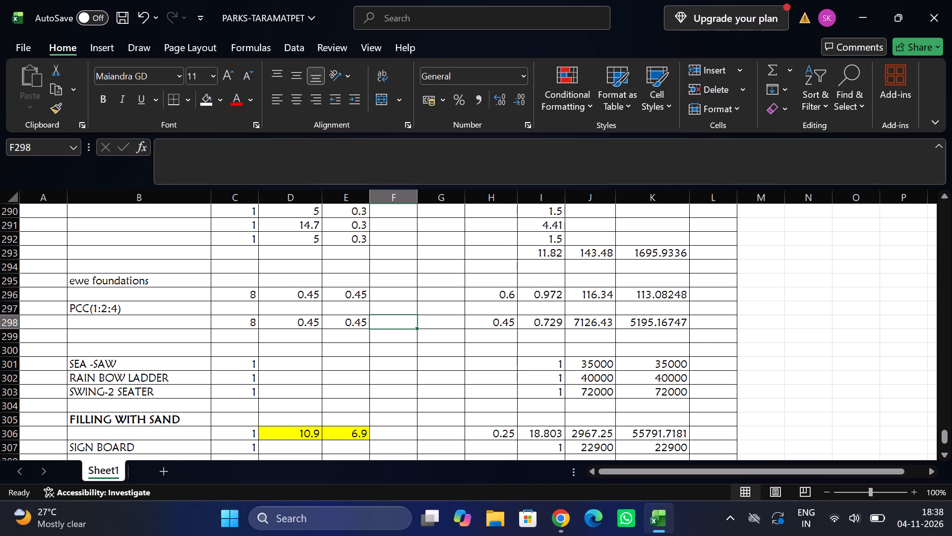
Insert two blank rows at row 309, above the grand total.
{"action": "scroll", "coordinate": [271, 365], "scroll_direction": "down", "scroll_amount": 1}
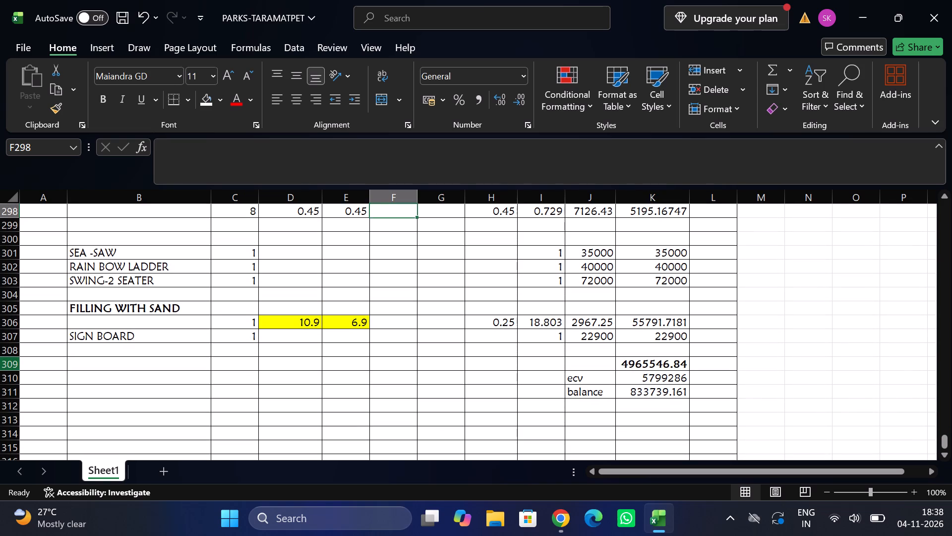
{"action": "left_click", "coordinate": [11, 361]}
{"action": "right_click", "coordinate": [11, 361]}
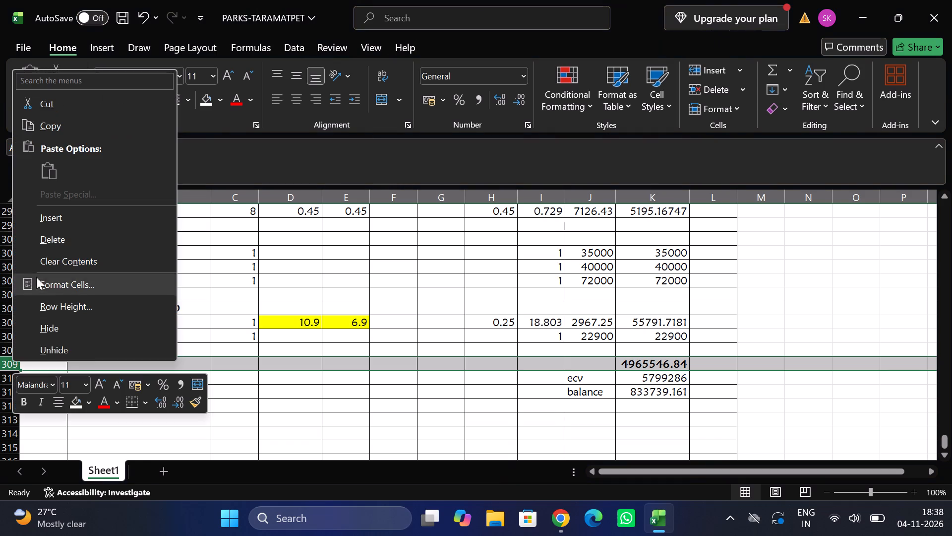
{"action": "left_click", "coordinate": [57, 216]}
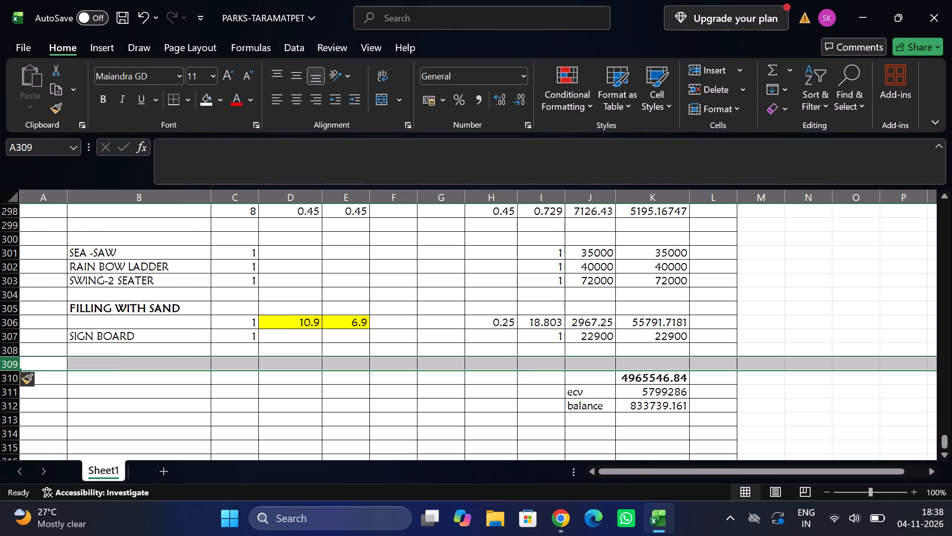
{"action": "key", "text": "ctrl+y"}
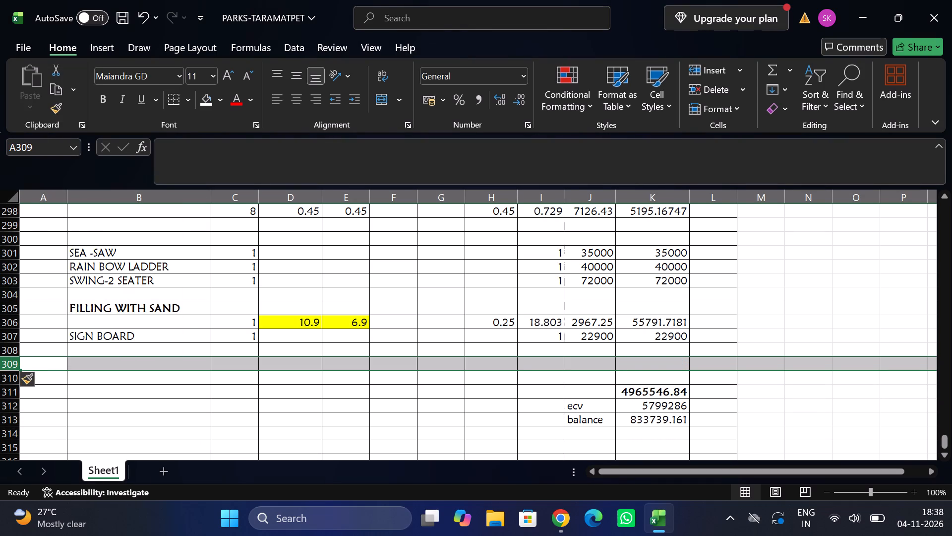
Enter the item label ARCH-NAME BOARD in B309.
{"action": "left_click", "coordinate": [103, 359]}
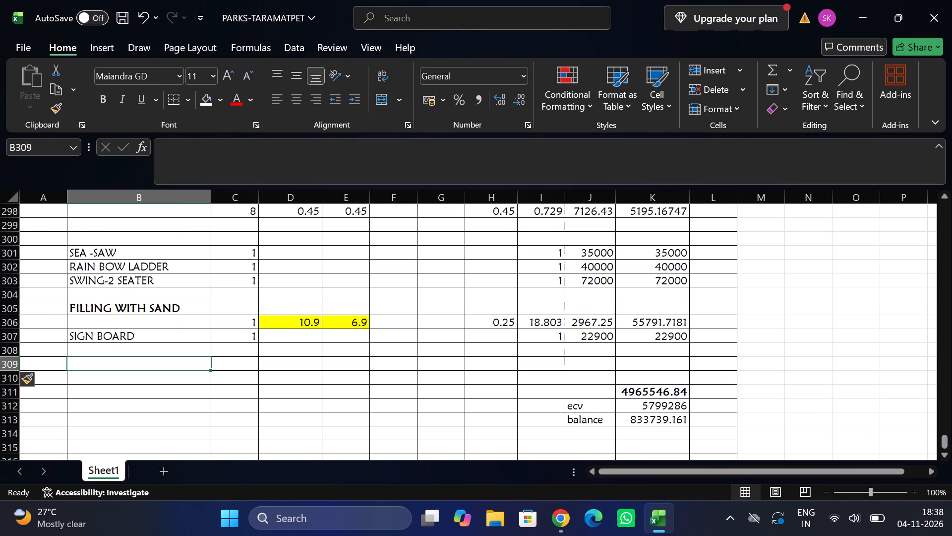
{"action": "type", "text": "AR"}
{"action": "type", "text": "CH-NAME BP"}
{"action": "key", "text": "BackSpace"}
{"action": "type", "text": "OARD"}
{"action": "key", "text": "Tab"}
Fill in the arch name board line in row 310 with number 1, quantity 1 and rate 43500.
{"action": "key", "text": "Down"}
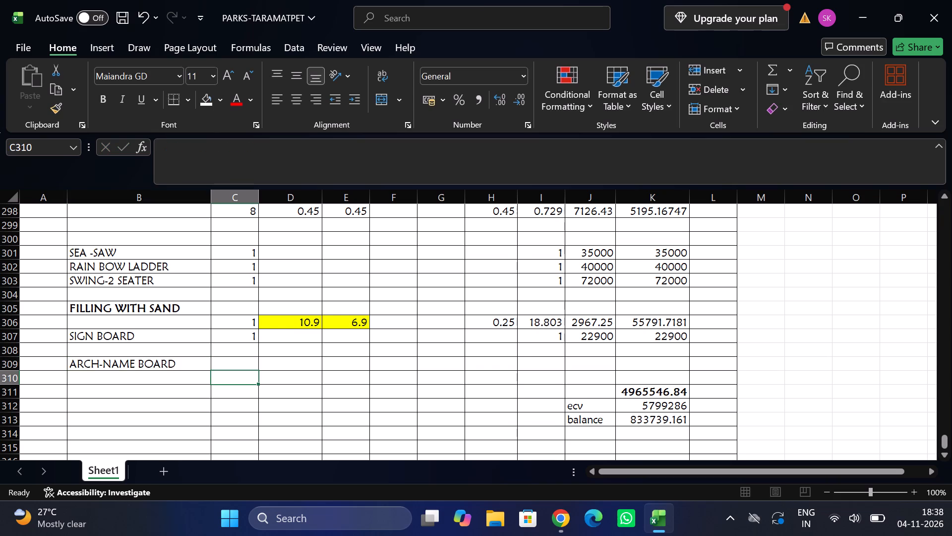
{"action": "key", "text": "1"}
{"action": "key", "text": "Tab"}
{"action": "key", "text": "Tab"}
{"action": "key", "text": "Tab"}
{"action": "key", "text": "Tab"}
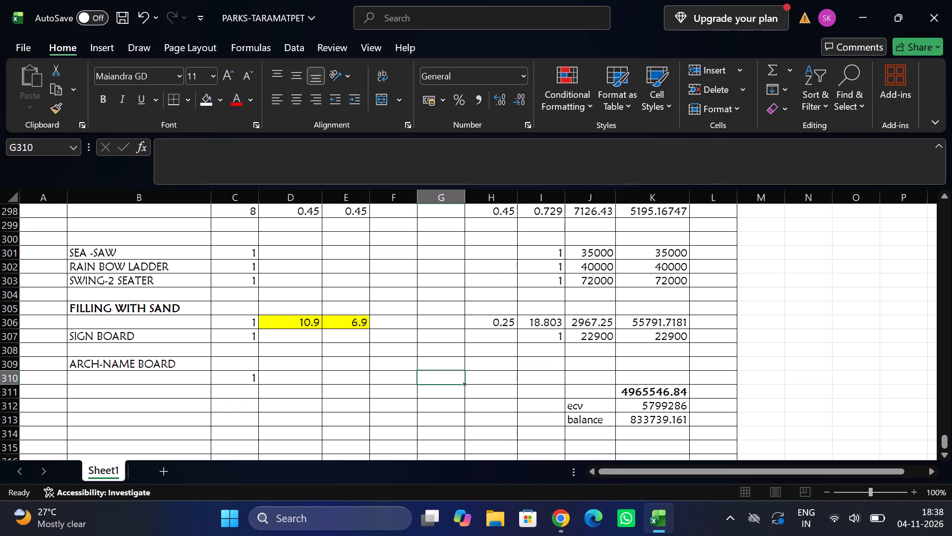
{"action": "key", "text": "Tab"}
{"action": "key", "text": "Tab"}
{"action": "key", "text": "1"}
{"action": "key", "text": "Tab"}
{"action": "type", "text": "43500"}
{"action": "key", "text": "Tab"}
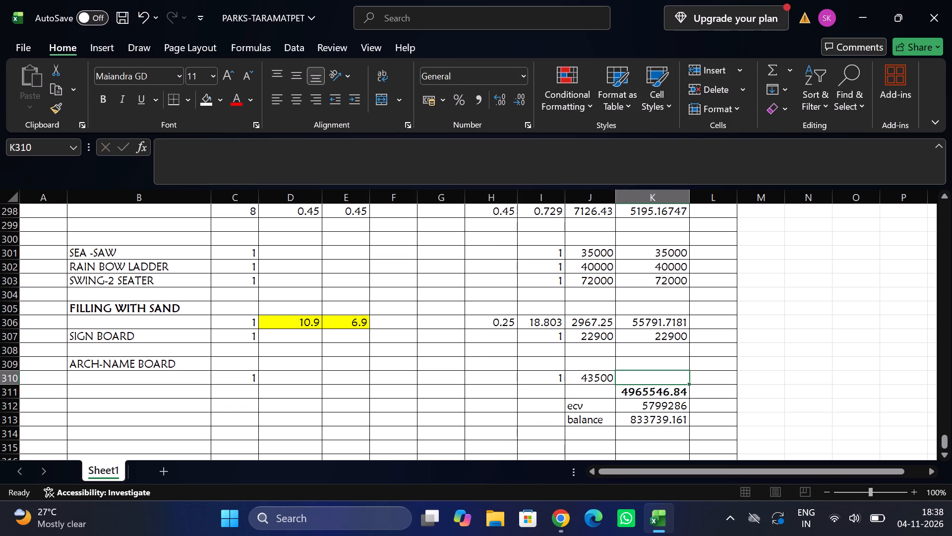
Calculate the arch name board amount in K310 with the formula =J310*I310.
{"action": "key", "text": "equal"}
{"action": "key", "text": "Left"}
{"action": "key", "text": "shift+asterisk"}
{"action": "key", "text": "Left"}
{"action": "key", "text": "Left"}
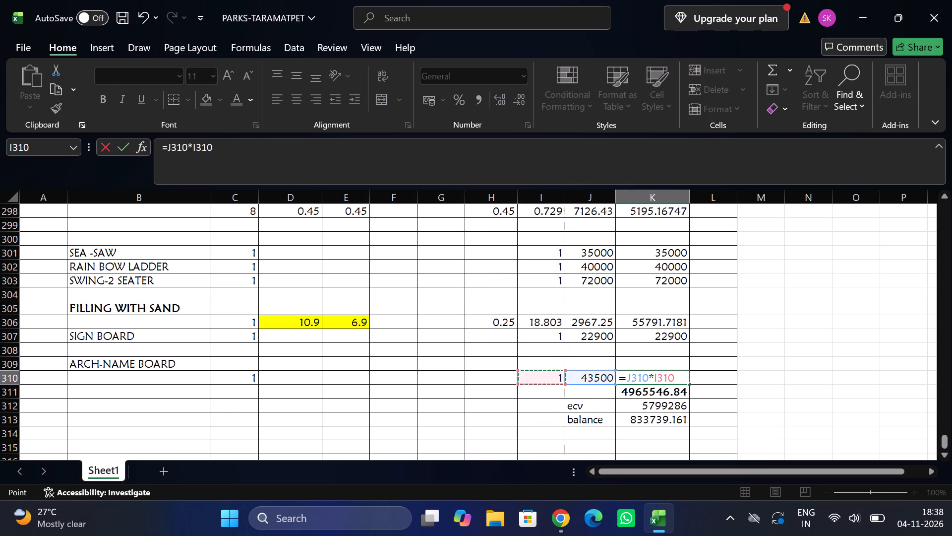
{"action": "key", "text": "Return"}
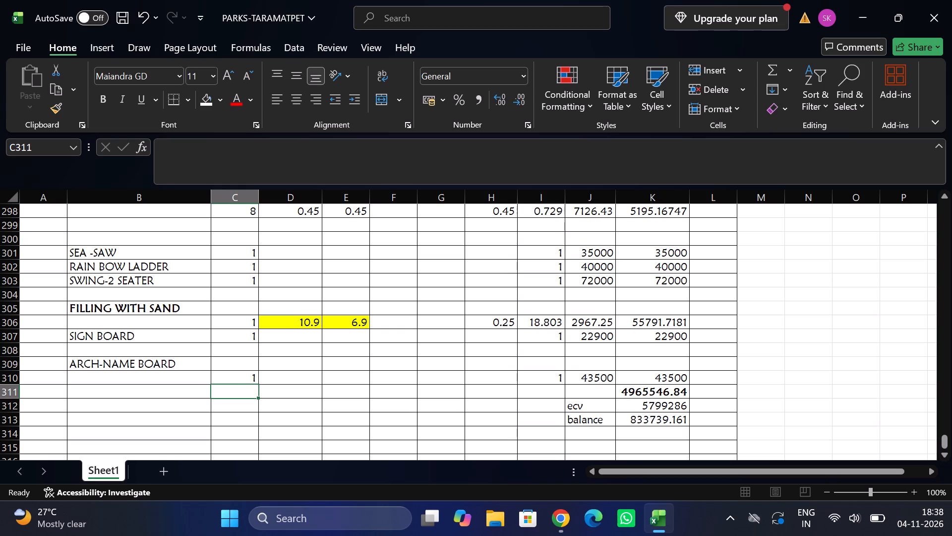
Extend the grand total's SUM range in K311 to K1:K310 so it includes the arch name board amount.
{"action": "double_click", "coordinate": [639, 395]}
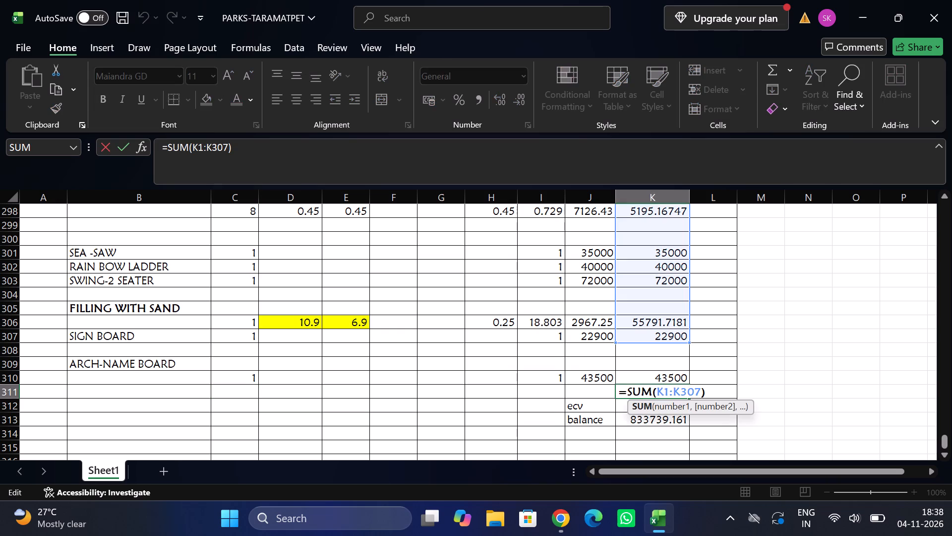
{"action": "left_click_drag", "start_coordinate": [688, 342], "coordinate": [691, 375]}
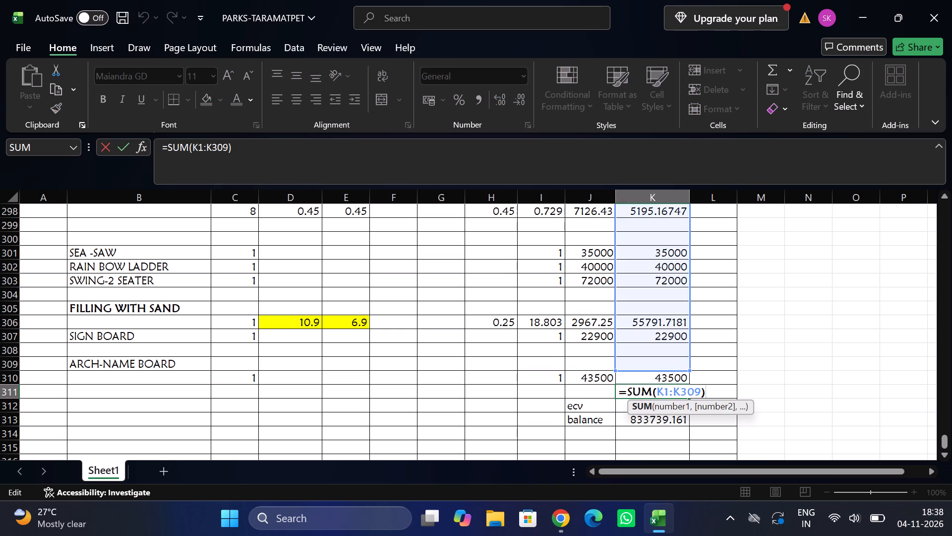
{"action": "left_click_drag", "start_coordinate": [691, 375], "coordinate": [691, 377]}
{"action": "key", "text": "Return"}
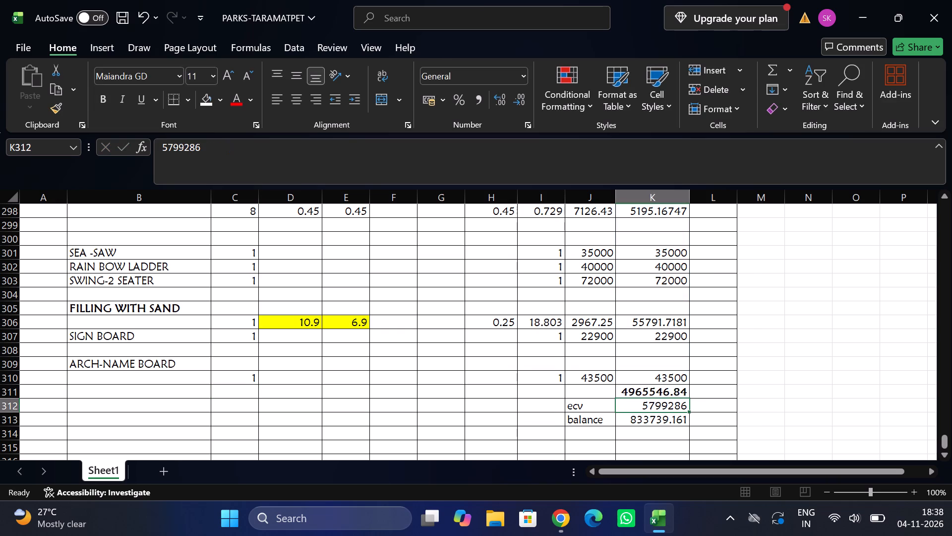
{"action": "left_click", "coordinate": [677, 389]}
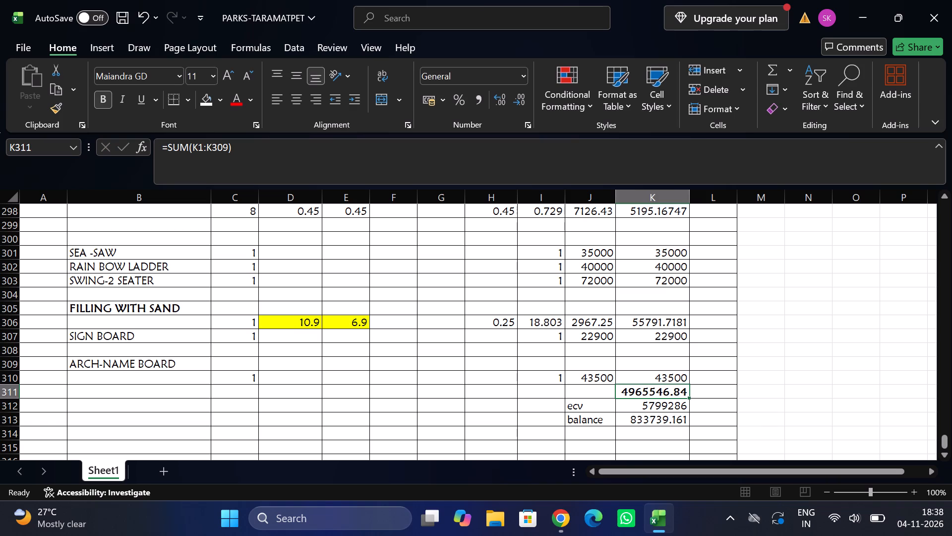
{"action": "double_click", "coordinate": [676, 389]}
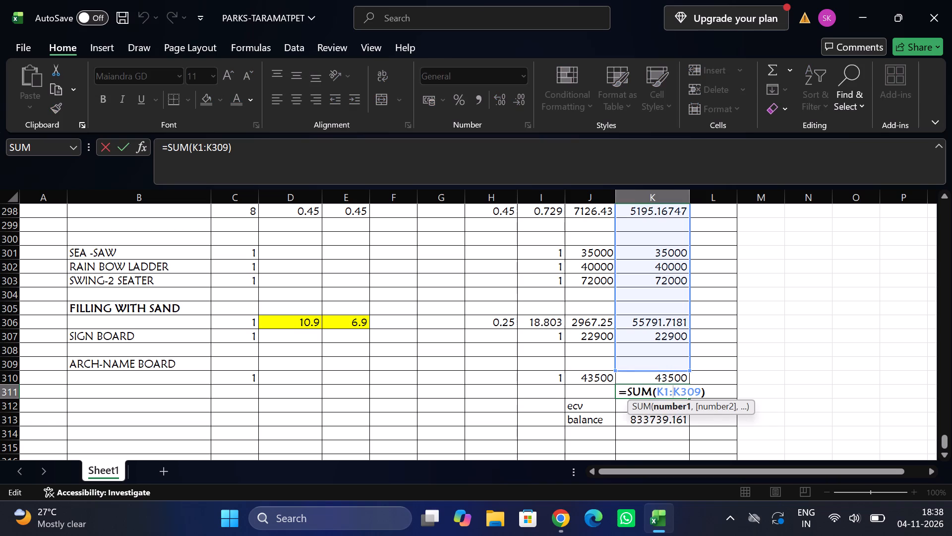
{"action": "left_click", "coordinate": [691, 372]}
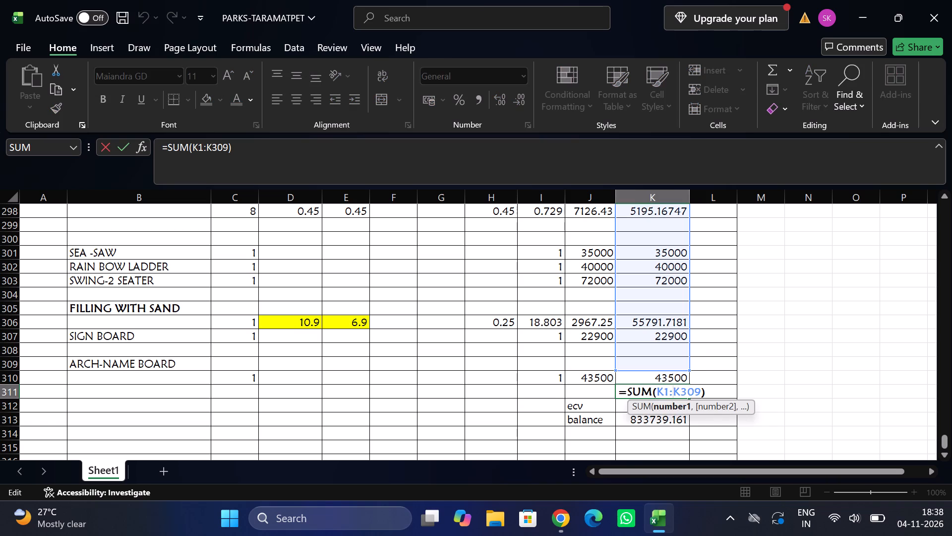
{"action": "left_click_drag", "start_coordinate": [690, 369], "coordinate": [689, 377]}
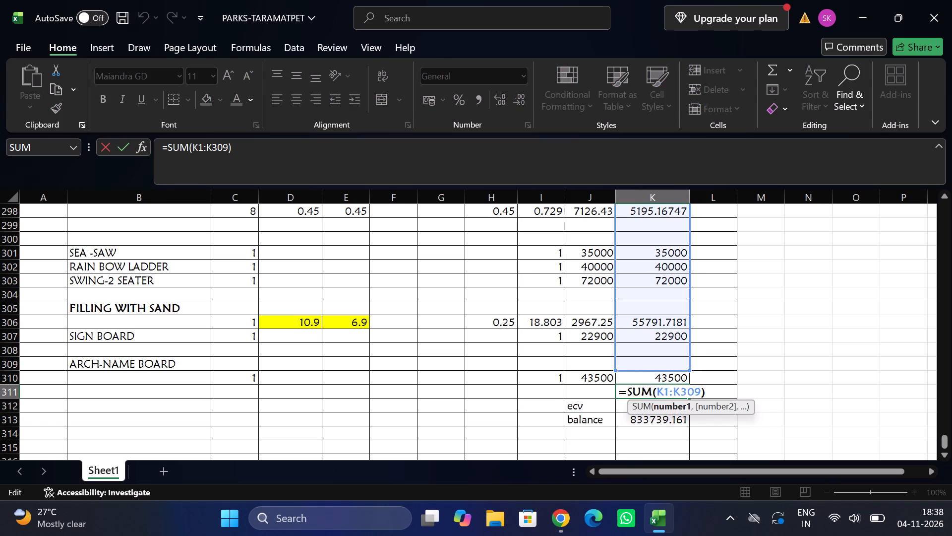
{"action": "left_click_drag", "start_coordinate": [689, 377], "coordinate": [688, 381]}
{"action": "key", "text": "Return"}
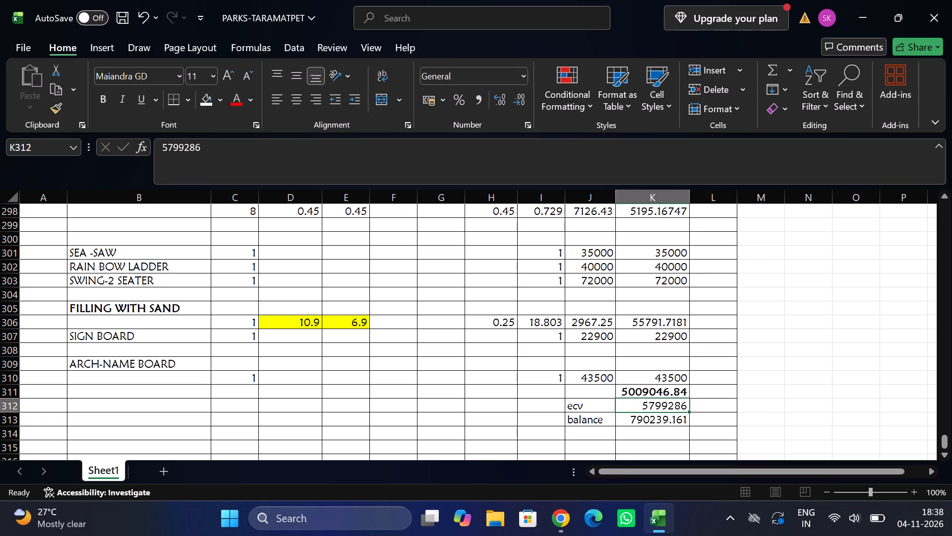
Minimize the workbook and launch Kuro from the desktop.
{"action": "left_click", "coordinate": [858, 22]}
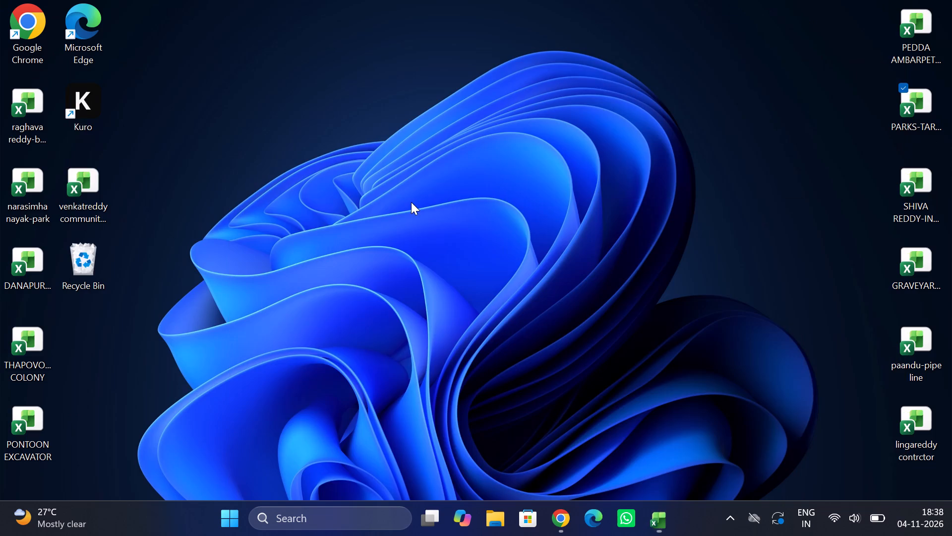
{"action": "double_click", "coordinate": [77, 108]}
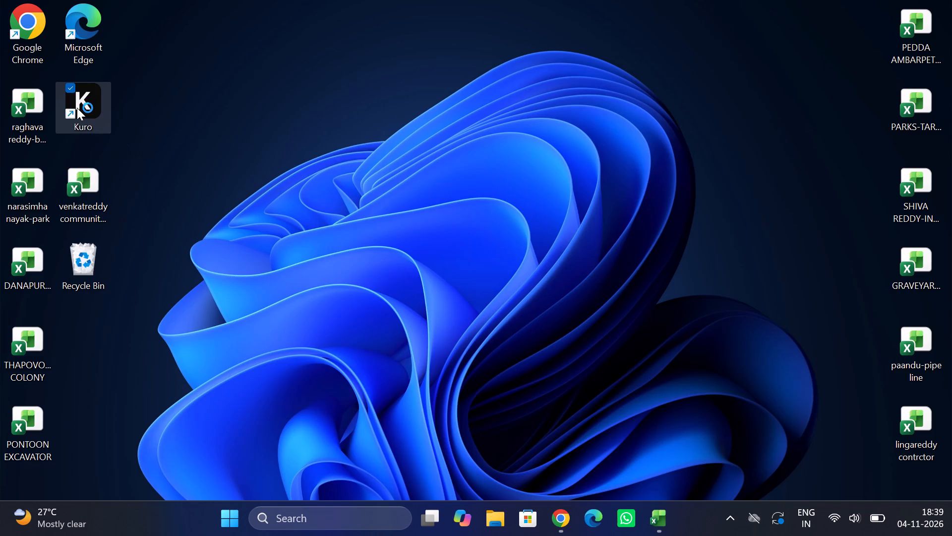
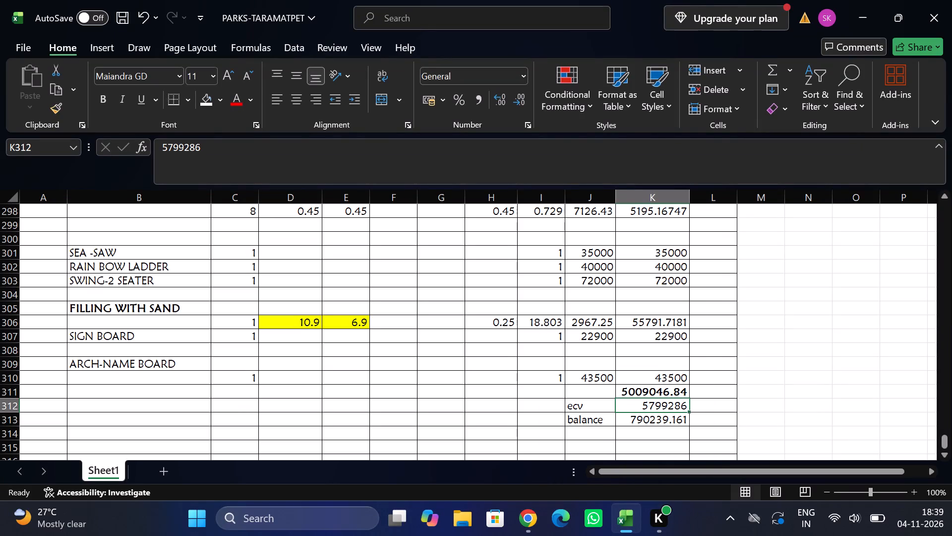
Insert two blank rows directly above the PVR VENTURE-TARAMPET heading.
{"action": "scroll", "coordinate": [241, 346], "scroll_direction": "up", "scroll_amount": 4}
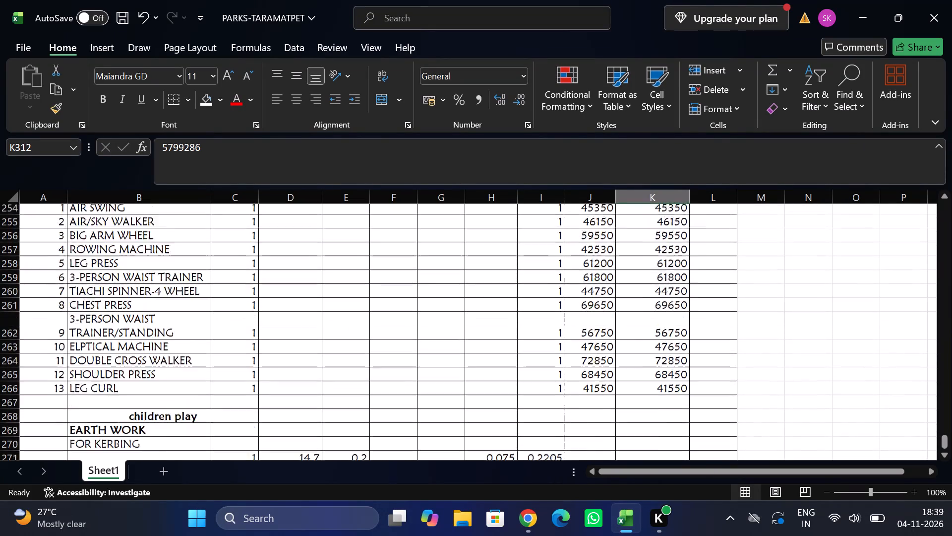
{"action": "scroll", "coordinate": [241, 346], "scroll_direction": "up", "scroll_amount": 2}
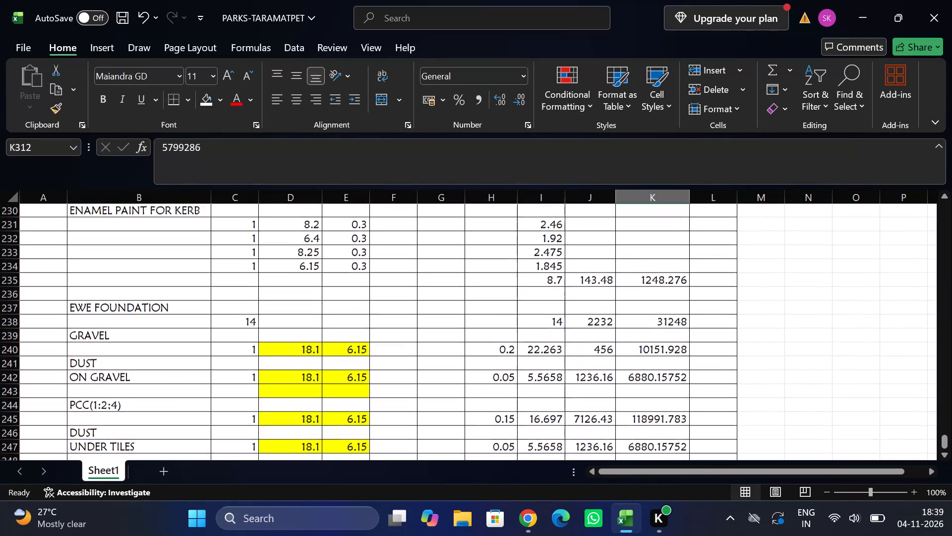
{"action": "scroll", "coordinate": [241, 346], "scroll_direction": "up", "scroll_amount": 2}
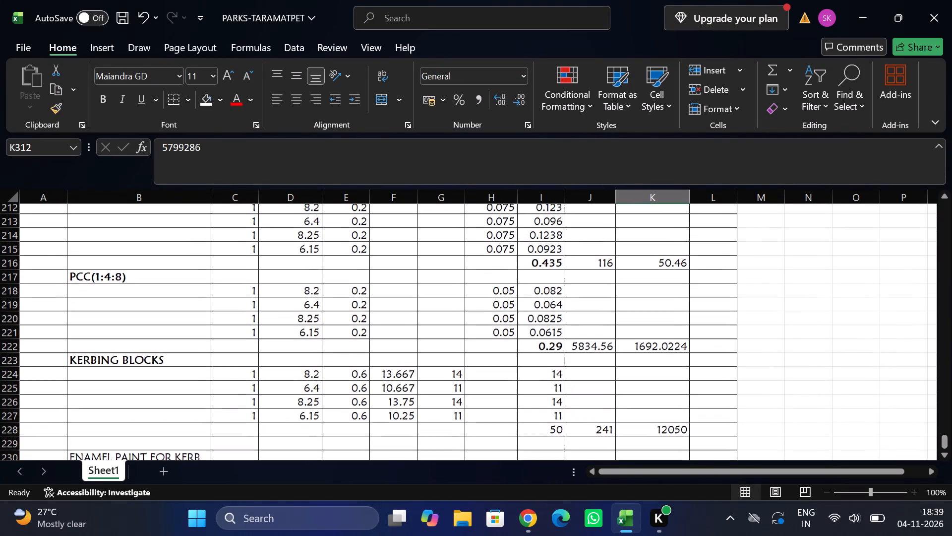
{"action": "scroll", "coordinate": [241, 346], "scroll_direction": "up", "scroll_amount": 4}
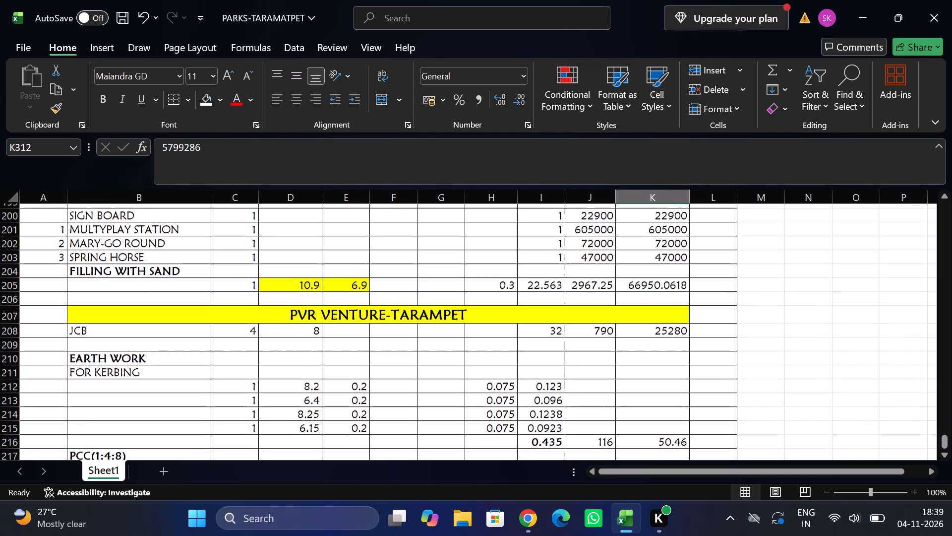
{"action": "left_click", "coordinate": [11, 322]}
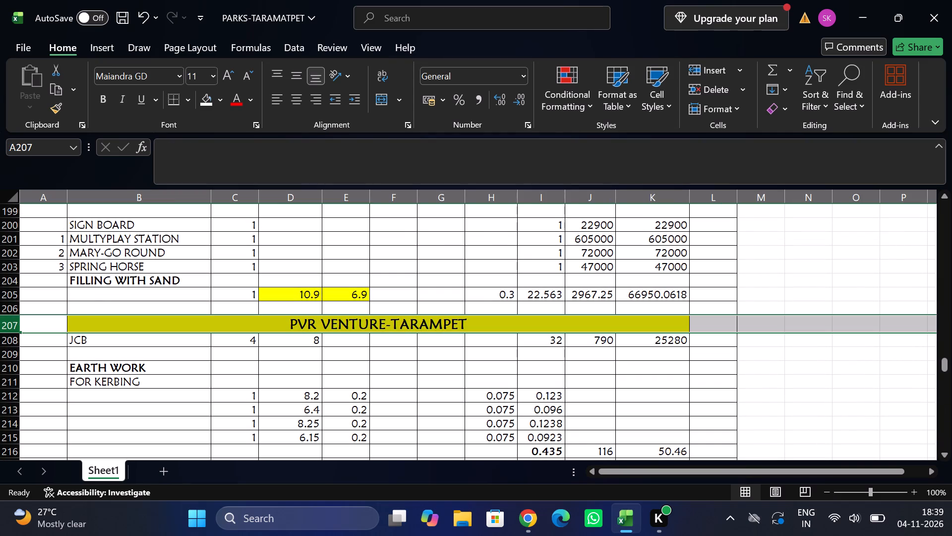
{"action": "right_click", "coordinate": [11, 322]}
{"action": "left_click", "coordinate": [50, 177]}
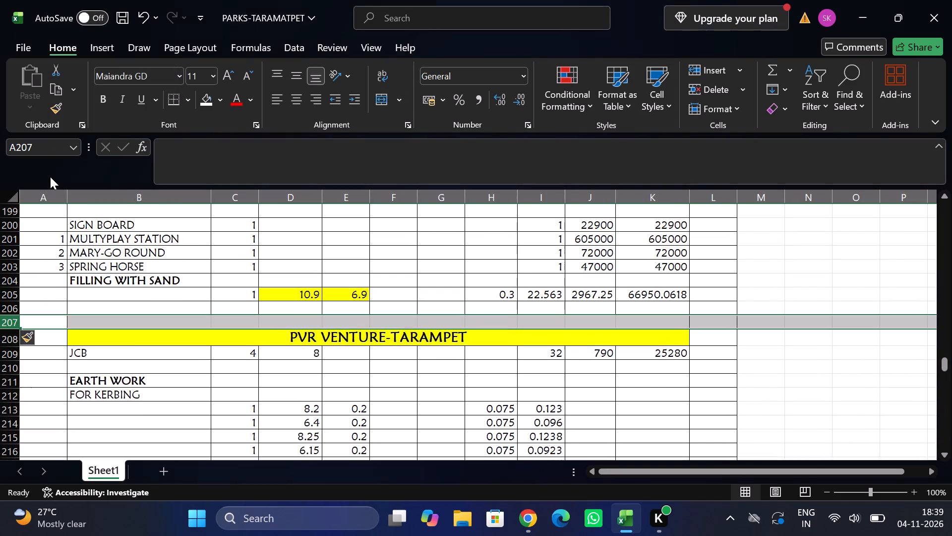
{"action": "key", "text": "ctrl+y"}
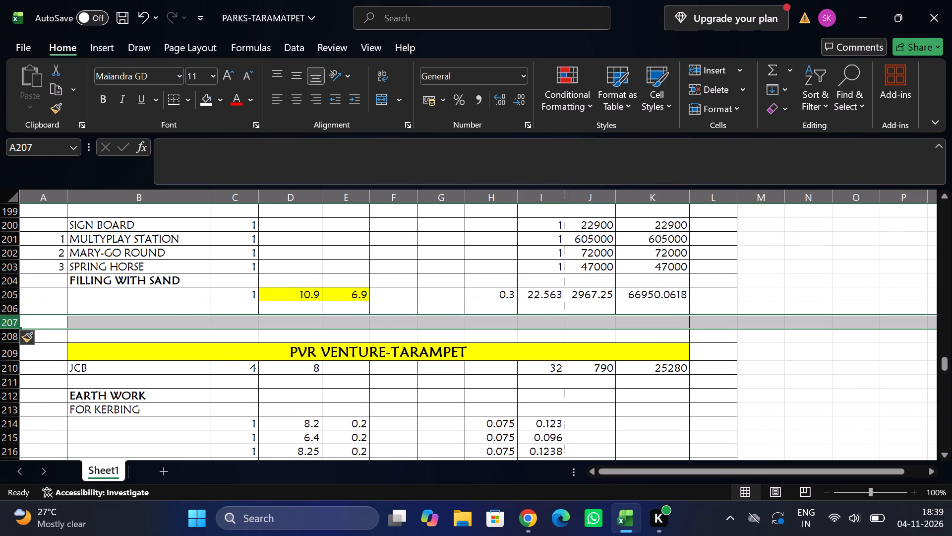
Apply all borders to the blank cells B206:K208 above the PVR VENTURE-TARAMPET heading.
{"action": "left_click_drag", "start_coordinate": [102, 306], "coordinate": [150, 317]}
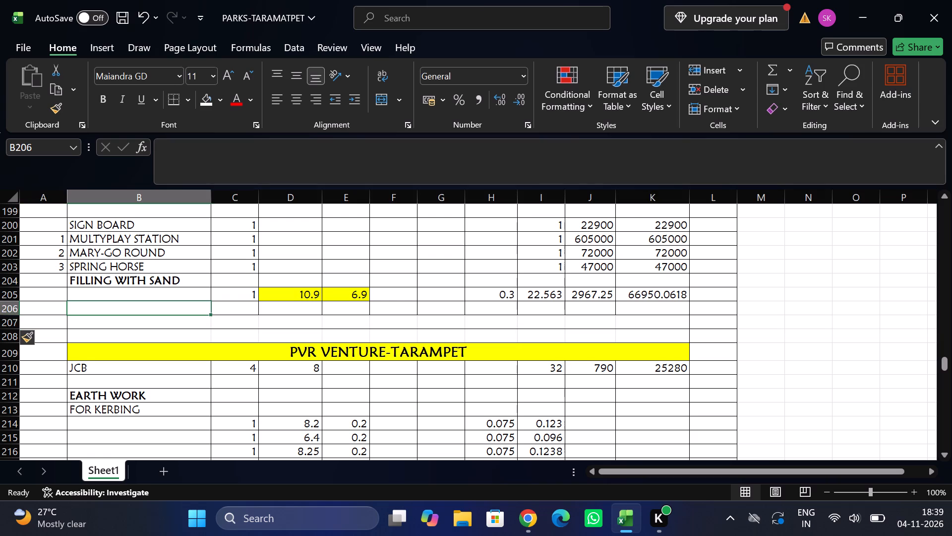
{"action": "left_click_drag", "start_coordinate": [150, 317], "coordinate": [414, 311]}
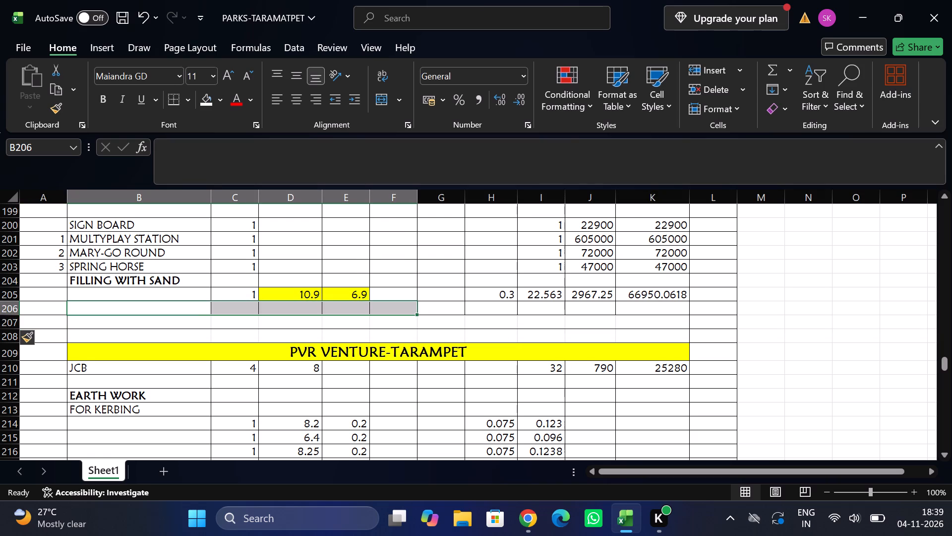
{"action": "left_click_drag", "start_coordinate": [175, 310], "coordinate": [623, 308]}
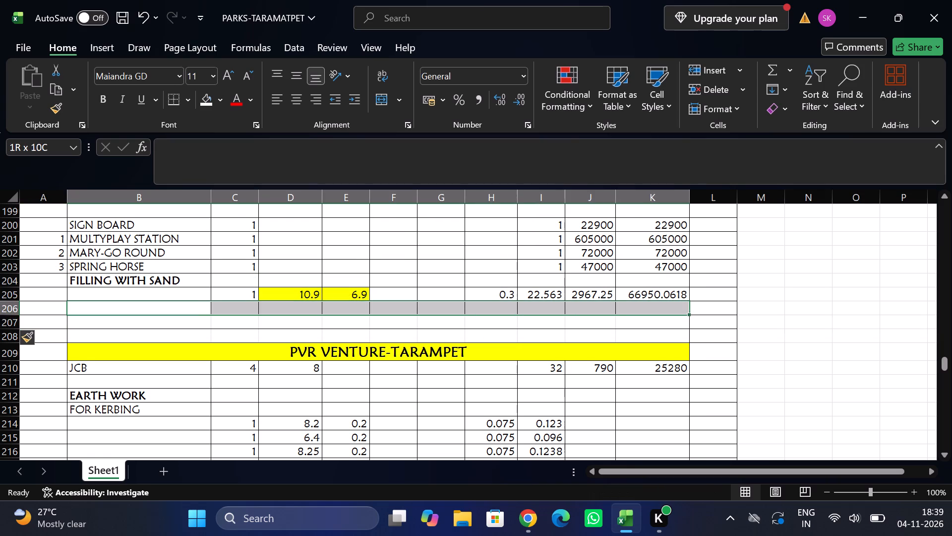
{"action": "left_click_drag", "start_coordinate": [623, 308], "coordinate": [678, 333]}
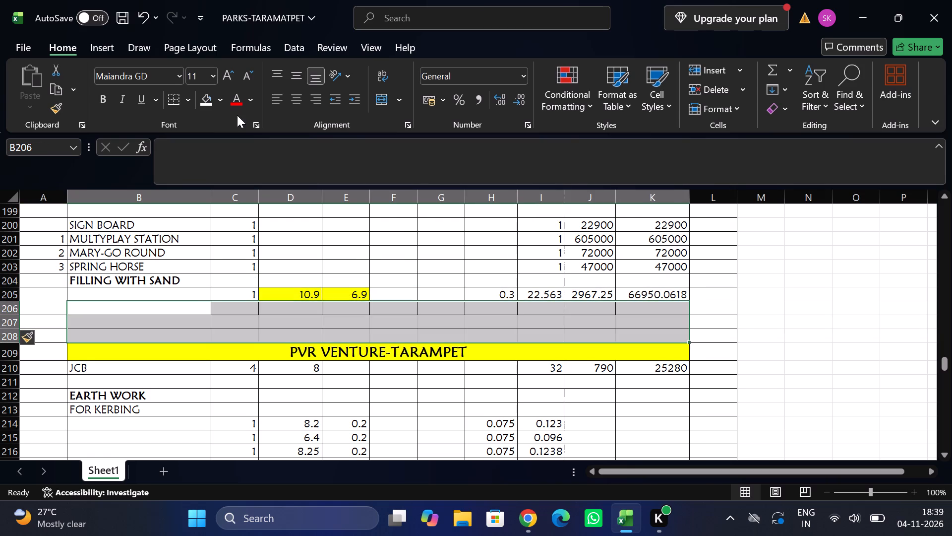
{"action": "left_click", "coordinate": [189, 97]}
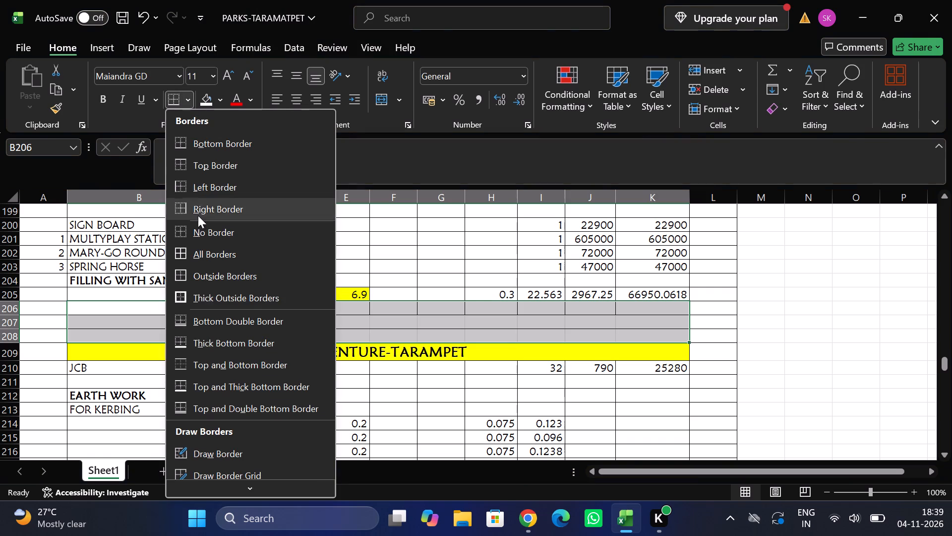
{"action": "left_click", "coordinate": [202, 252]}
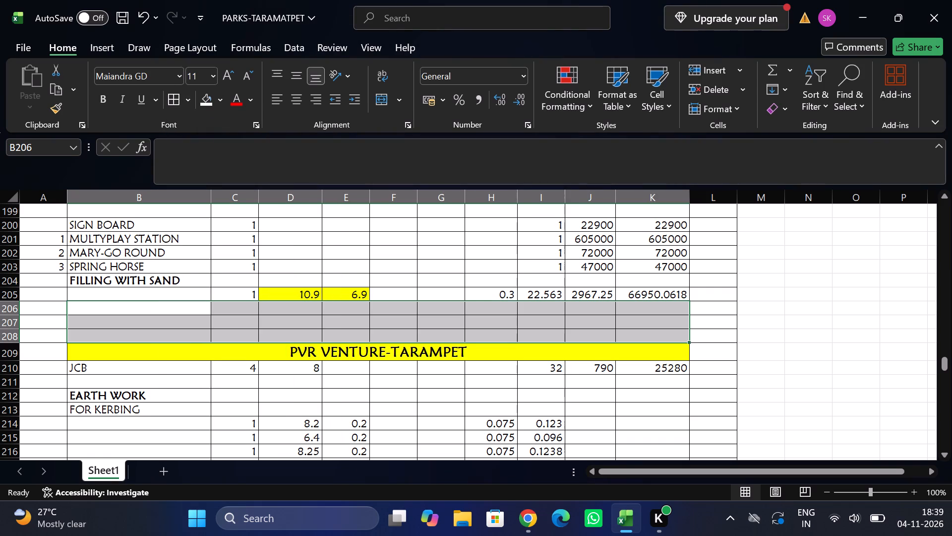
Enter an ARCH-NAME BOARD line in row 207 with number 1, quantity 1 and rate 43500.
{"action": "left_click", "coordinate": [99, 317]}
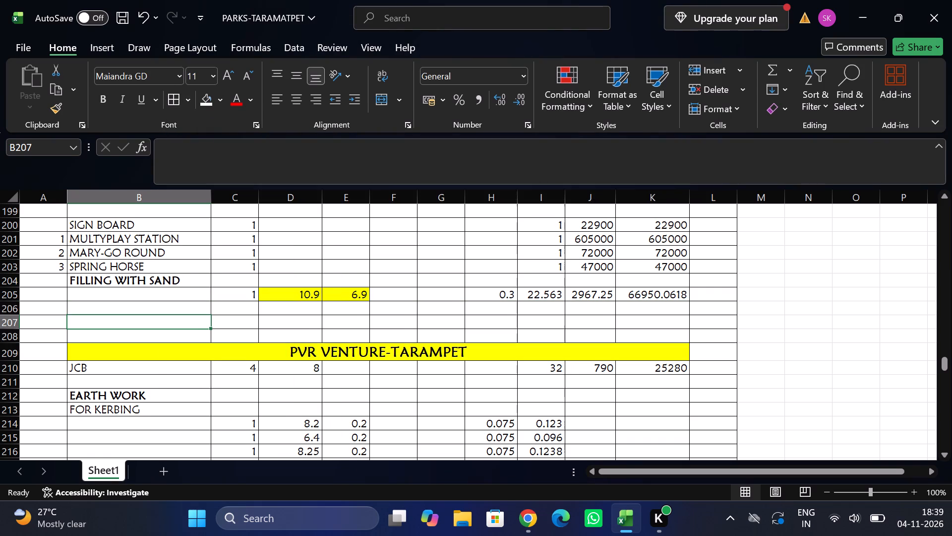
{"action": "scroll", "coordinate": [99, 317], "scroll_direction": "up", "scroll_amount": 1}
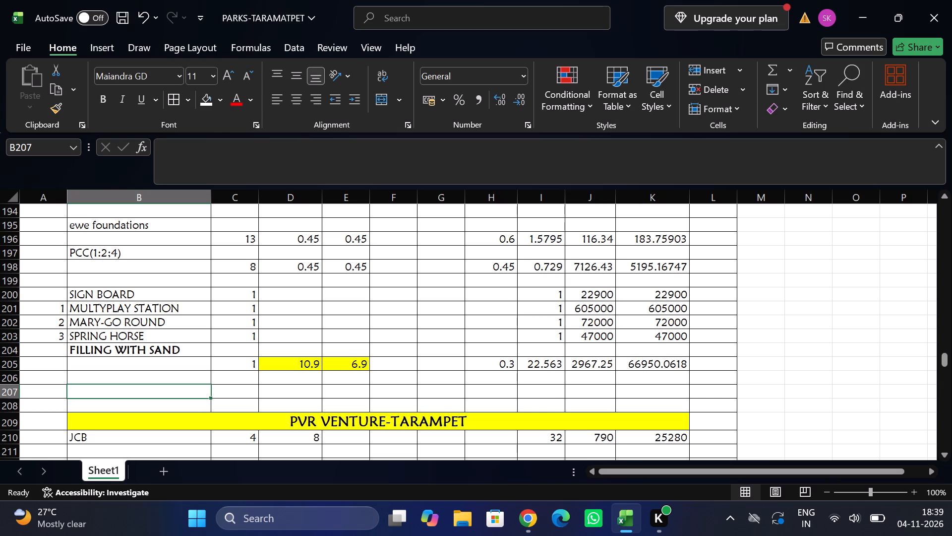
{"action": "type", "text": "ARCH-NAME BOARD"}
{"action": "key", "text": "Tab"}
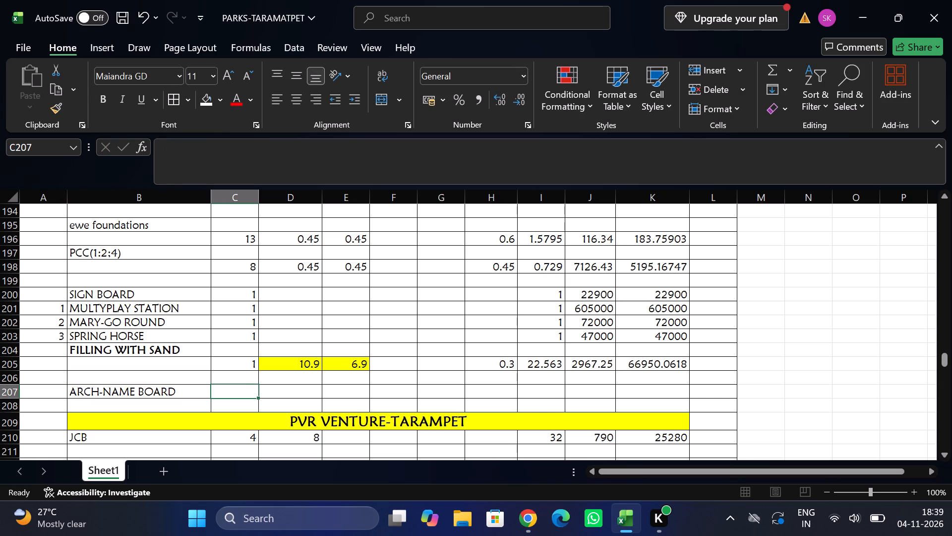
{"action": "key", "text": "1"}
{"action": "key", "text": "Tab"}
{"action": "key", "text": "Tab"}
{"action": "key", "text": "Tab"}
{"action": "key", "text": "Tab"}
{"action": "key", "text": "Tab"}
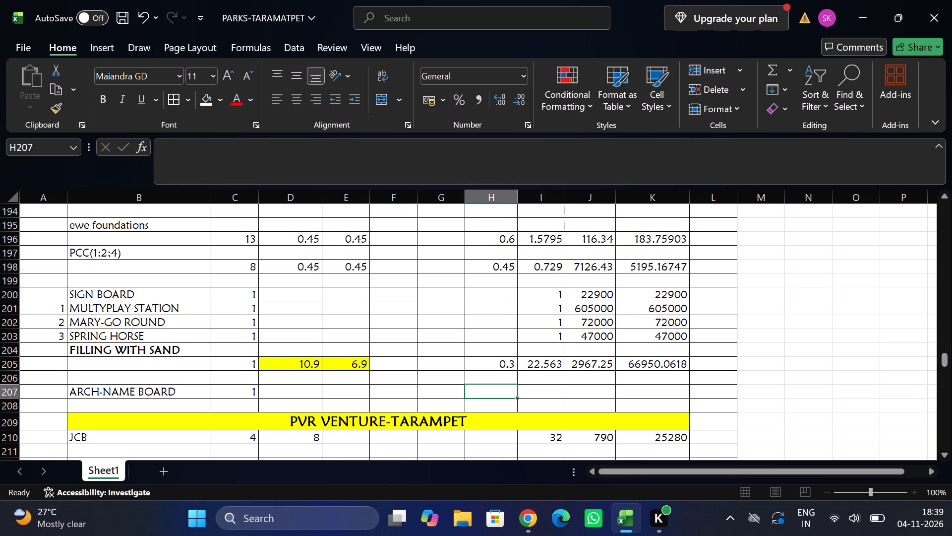
{"action": "key", "text": "Tab"}
{"action": "key", "text": "1"}
{"action": "key", "text": "Tab"}
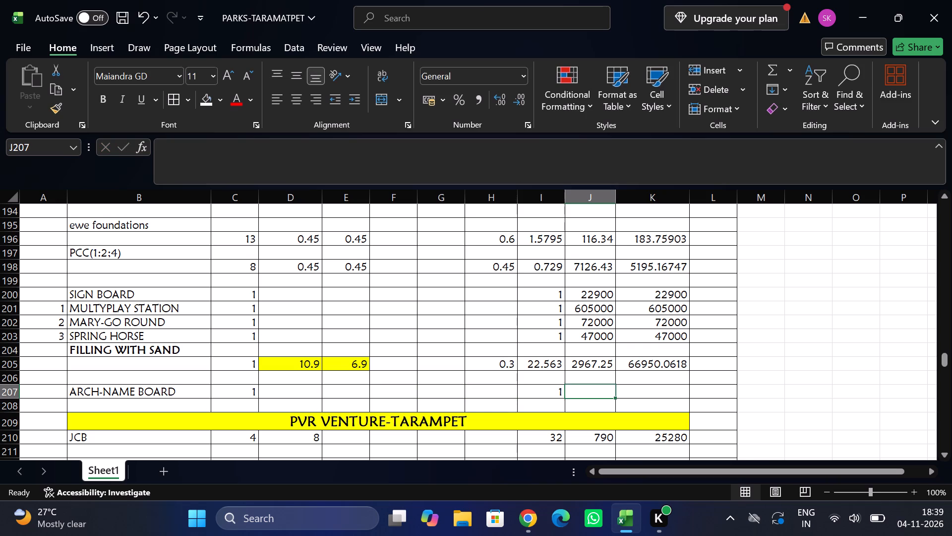
{"action": "type", "text": "43500"}
{"action": "key", "text": "Tab"}
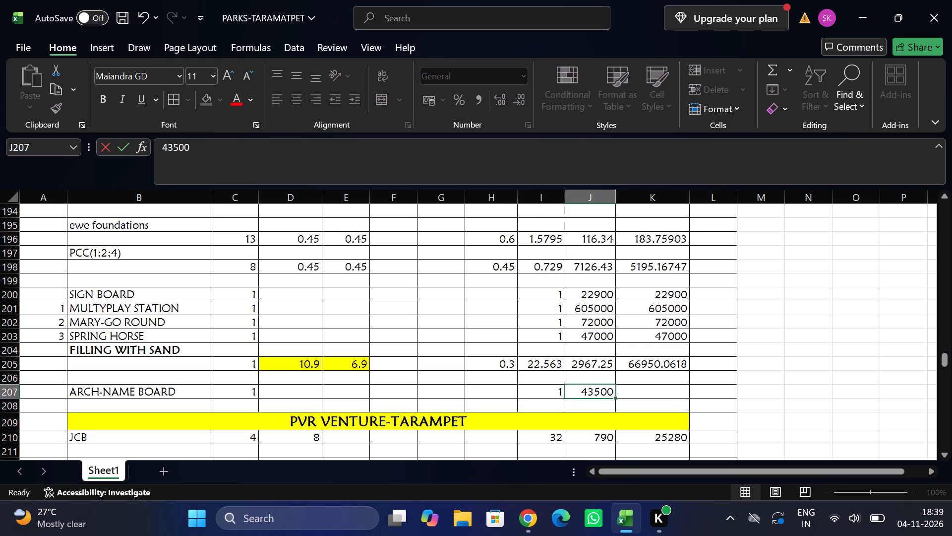
Calculate the arch name board amount in K207 with the formula =J207*I207.
{"action": "key", "text": "equal"}
{"action": "key", "text": "Left"}
{"action": "key", "text": "shift+asterisk"}
{"action": "key", "text": "Left"}
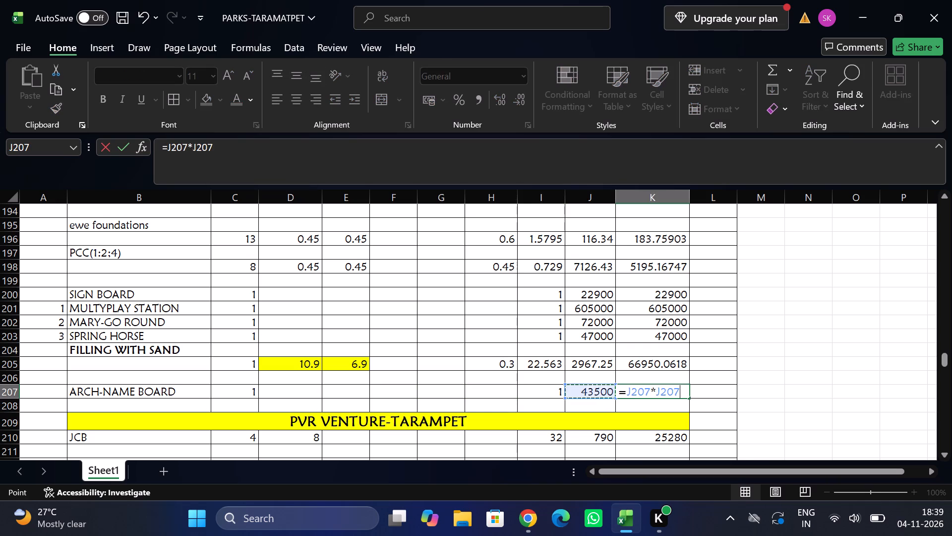
{"action": "key", "text": "Left"}
{"action": "key", "text": "Return"}
Check the grand total, its formula in K313 and the balance at the end of the estimate.
{"action": "scroll", "coordinate": [387, 396], "scroll_direction": "down", "scroll_amount": 2}
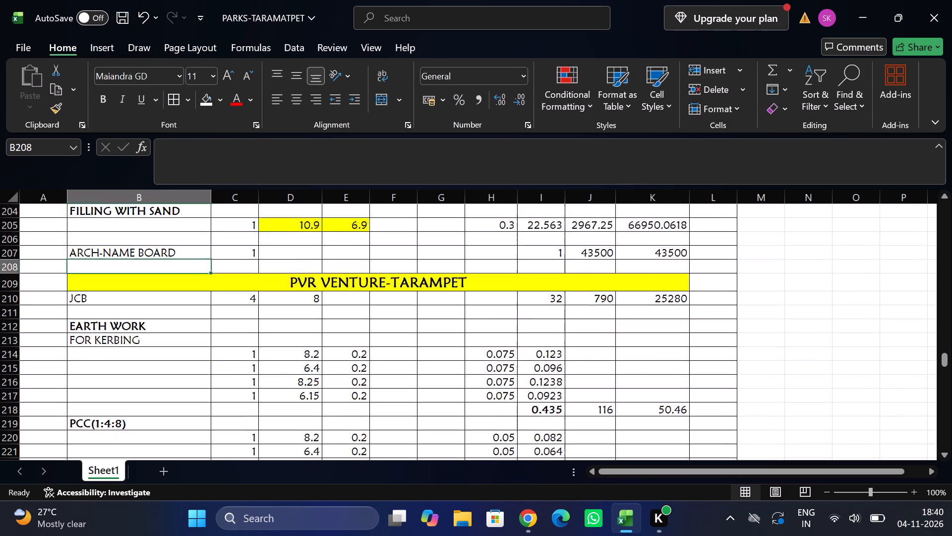
{"action": "scroll", "coordinate": [387, 396], "scroll_direction": "down", "scroll_amount": 3}
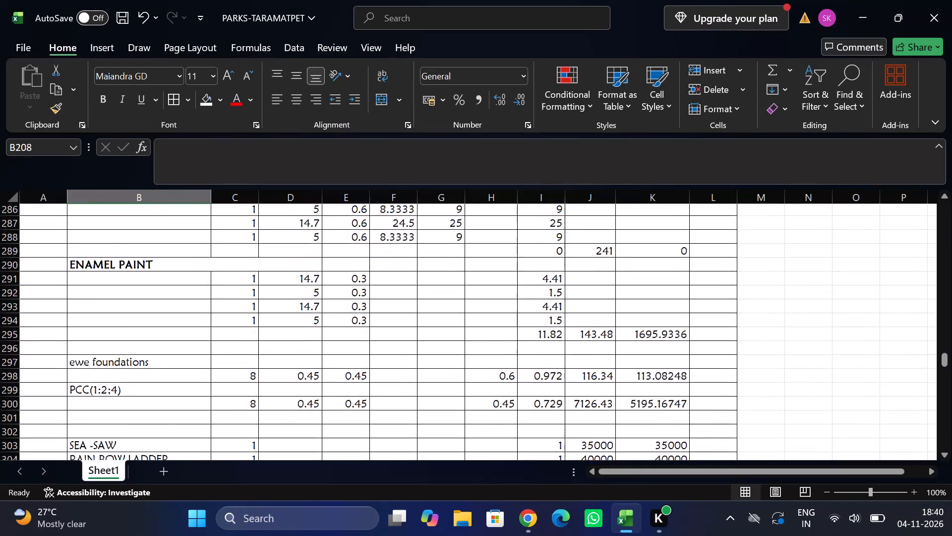
{"action": "scroll", "coordinate": [387, 396], "scroll_direction": "down", "scroll_amount": 3}
{"action": "scroll", "coordinate": [387, 396], "scroll_direction": "up", "scroll_amount": 1}
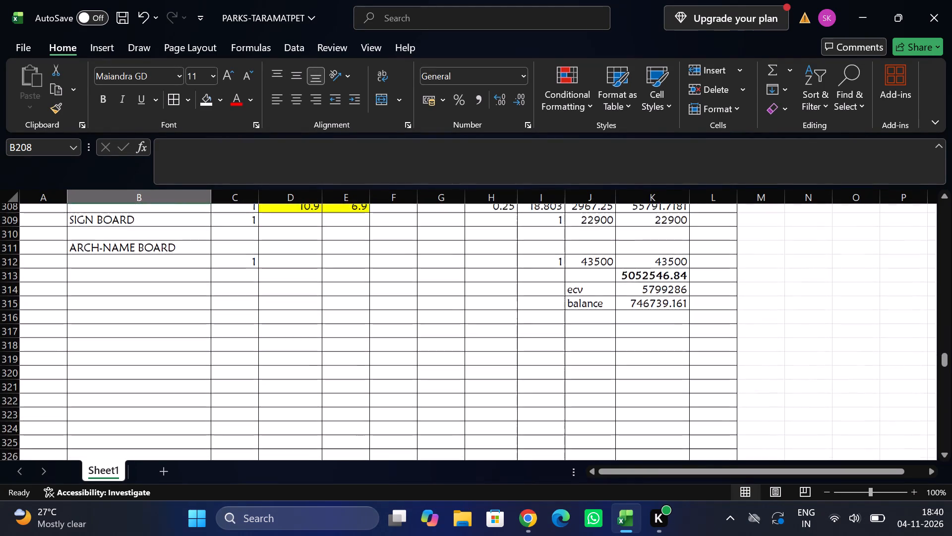
{"action": "scroll", "coordinate": [387, 396], "scroll_direction": "up", "scroll_amount": 1}
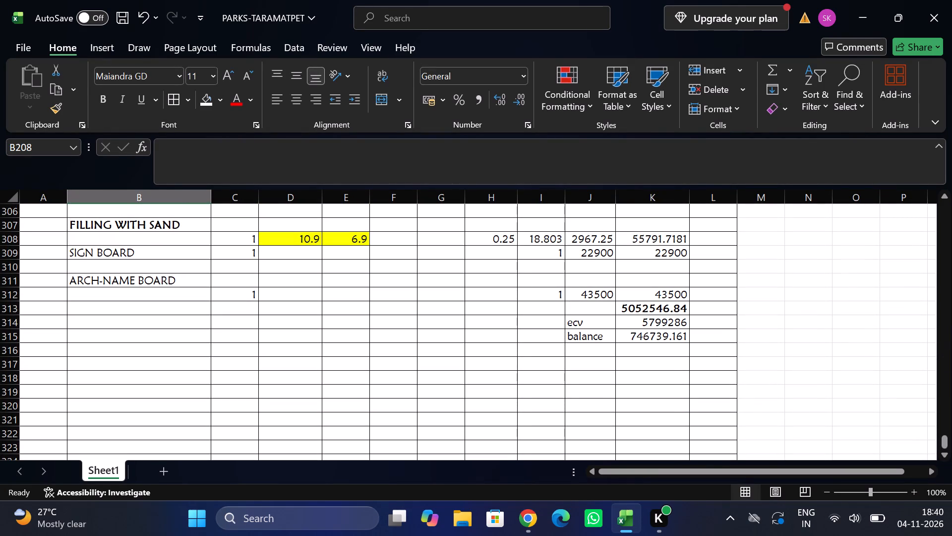
{"action": "double_click", "coordinate": [634, 309]}
{"action": "key", "text": "Return"}
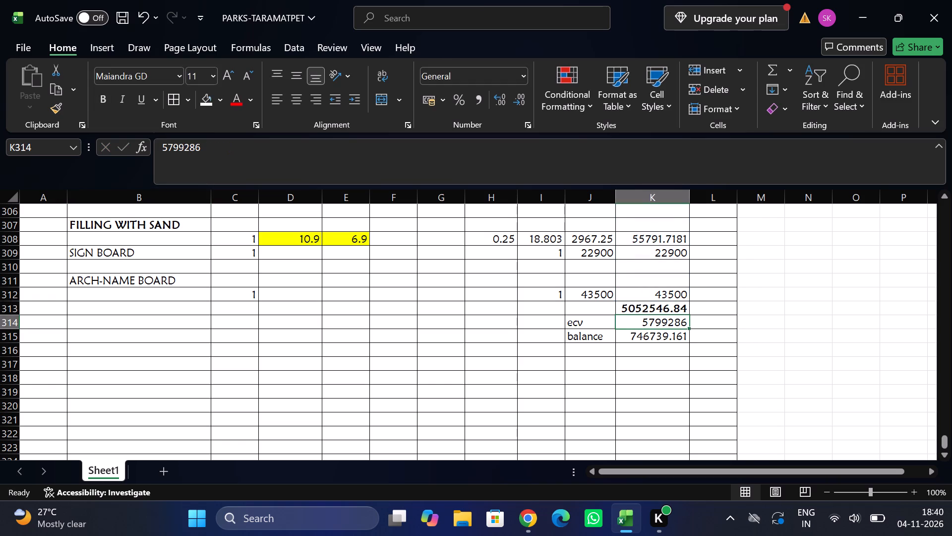
Review the whole estimate from the SHILPI COLONY section through PASUNULAPALLE and PVR VENTURE-TARAMPET down to the closing balance.
{"action": "scroll", "coordinate": [503, 332], "scroll_direction": "up", "scroll_amount": 7}
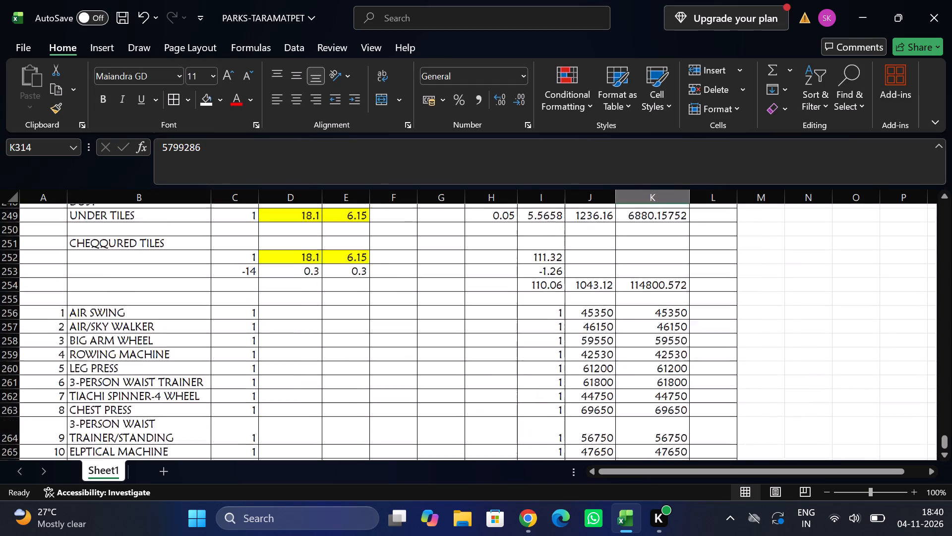
{"action": "scroll", "coordinate": [503, 332], "scroll_direction": "up", "scroll_amount": 13}
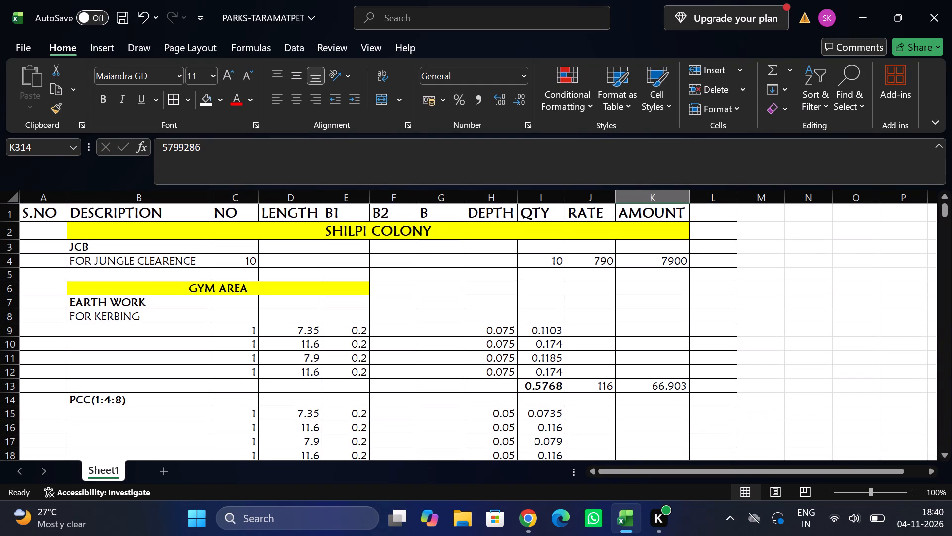
{"action": "scroll", "coordinate": [461, 325], "scroll_direction": "up", "scroll_amount": 1}
{"action": "scroll", "coordinate": [461, 325], "scroll_direction": "down", "scroll_amount": 2}
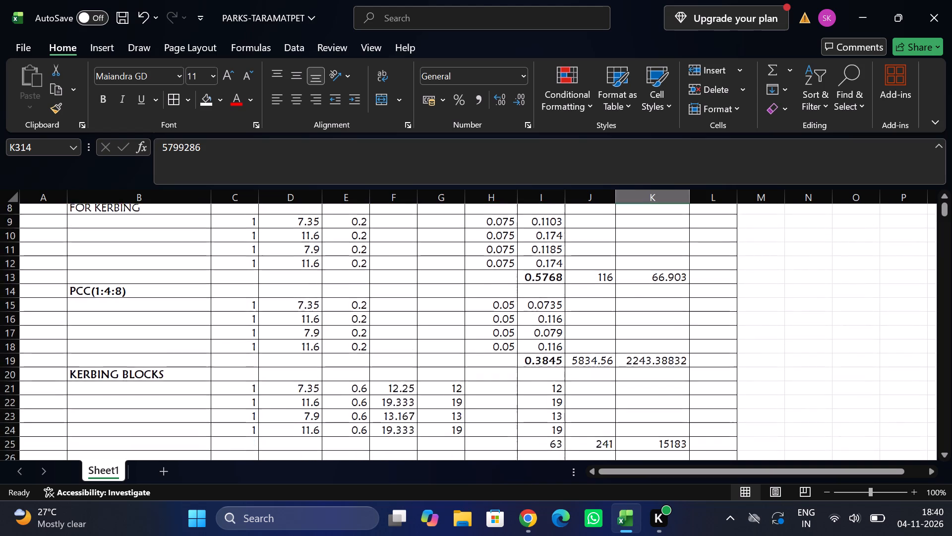
{"action": "scroll", "coordinate": [461, 325], "scroll_direction": "down", "scroll_amount": 4}
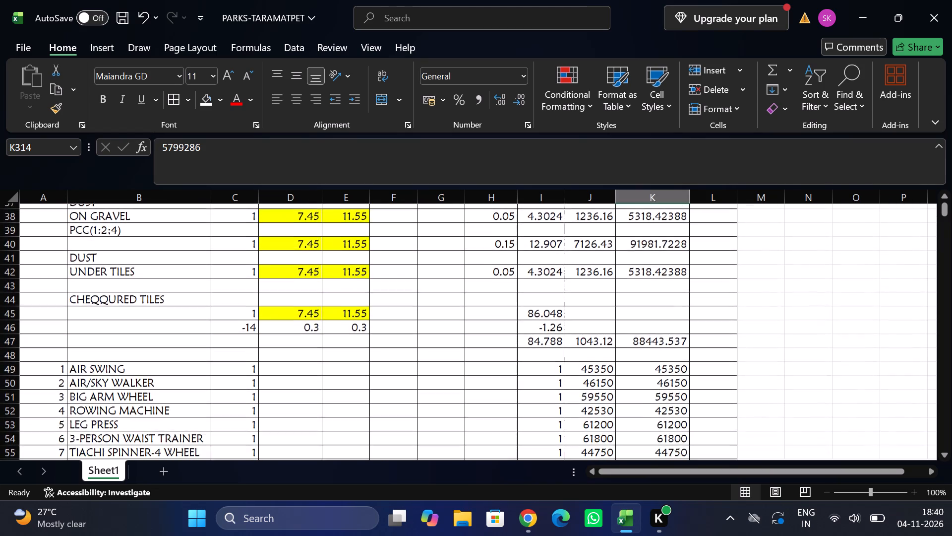
{"action": "scroll", "coordinate": [461, 325], "scroll_direction": "down", "scroll_amount": 2}
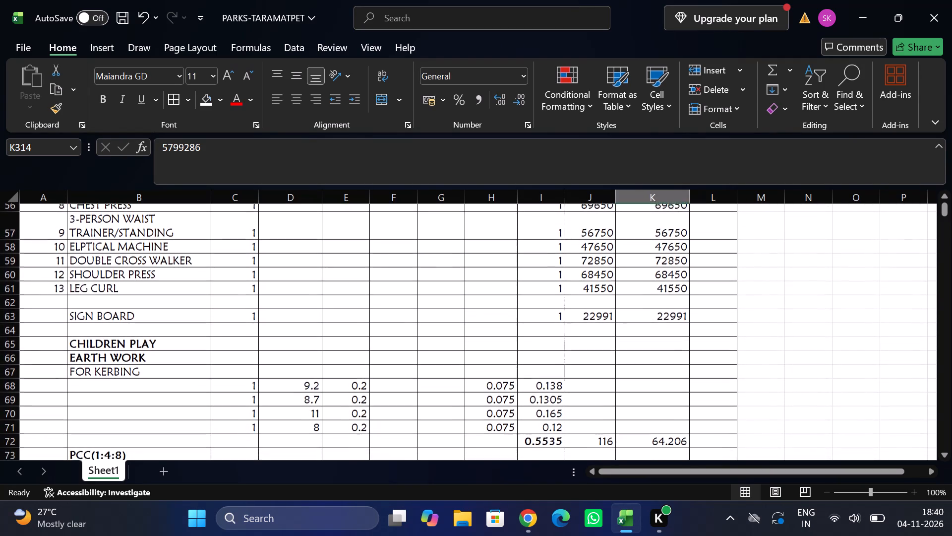
{"action": "scroll", "coordinate": [461, 325], "scroll_direction": "down", "scroll_amount": 3}
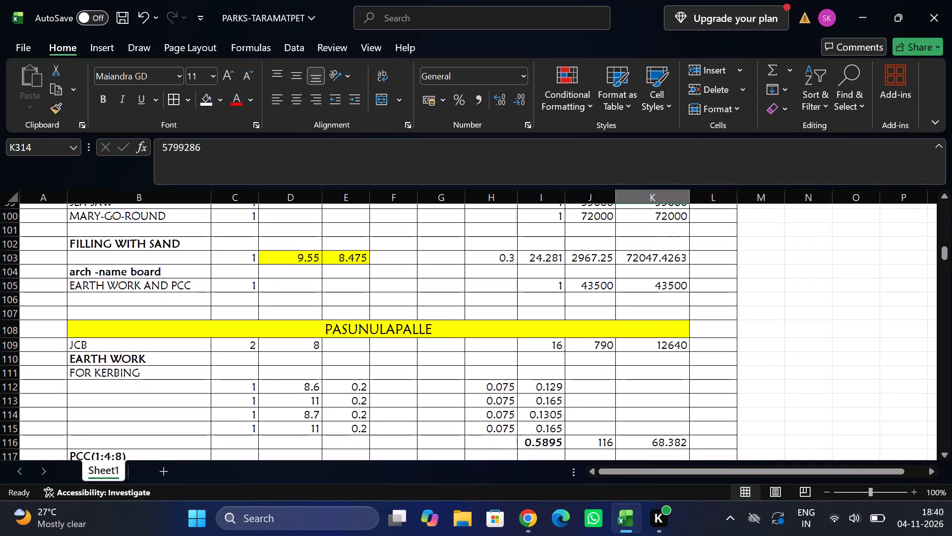
{"action": "scroll", "coordinate": [461, 325], "scroll_direction": "down", "scroll_amount": 3}
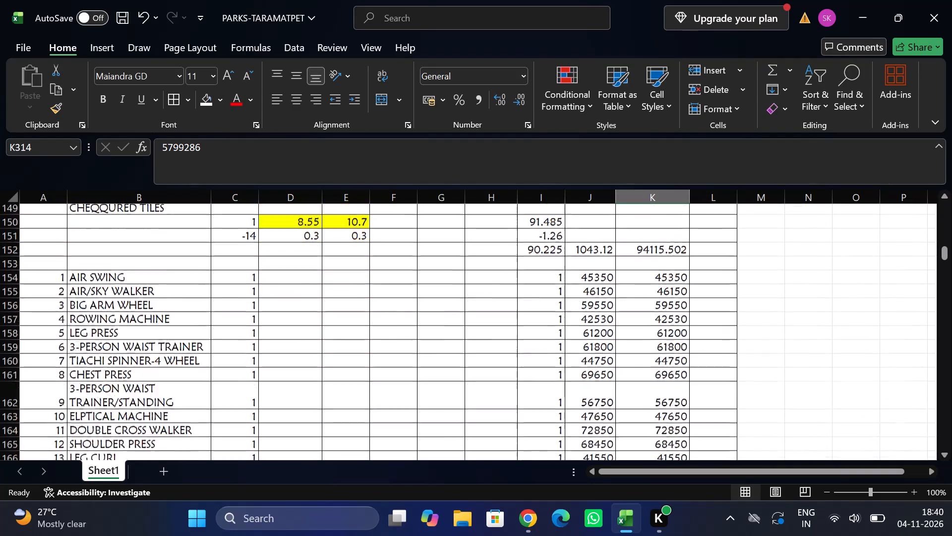
{"action": "scroll", "coordinate": [461, 325], "scroll_direction": "down", "scroll_amount": 3}
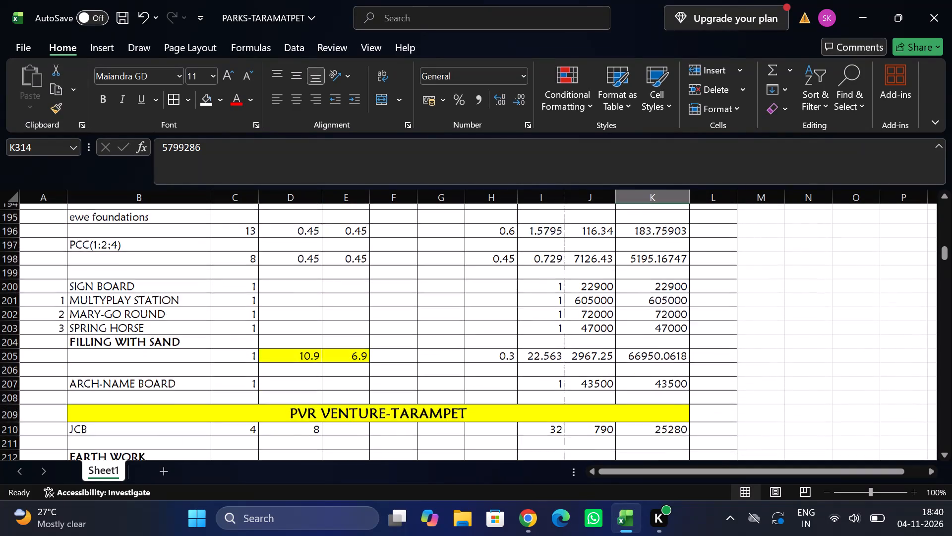
{"action": "scroll", "coordinate": [461, 325], "scroll_direction": "down", "scroll_amount": 1}
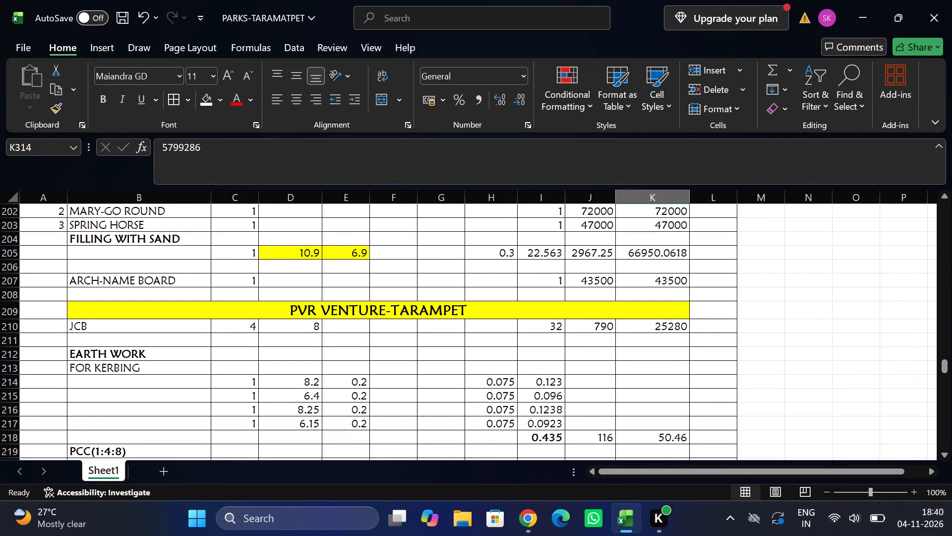
{"action": "scroll", "coordinate": [461, 325], "scroll_direction": "down", "scroll_amount": 3}
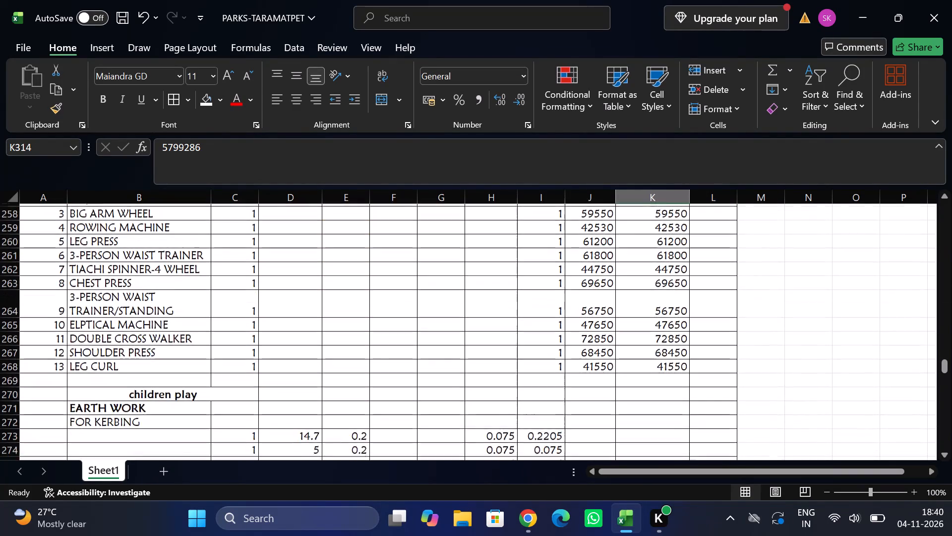
{"action": "scroll", "coordinate": [461, 325], "scroll_direction": "down", "scroll_amount": 1}
{"action": "scroll", "coordinate": [461, 325], "scroll_direction": "up", "scroll_amount": 2}
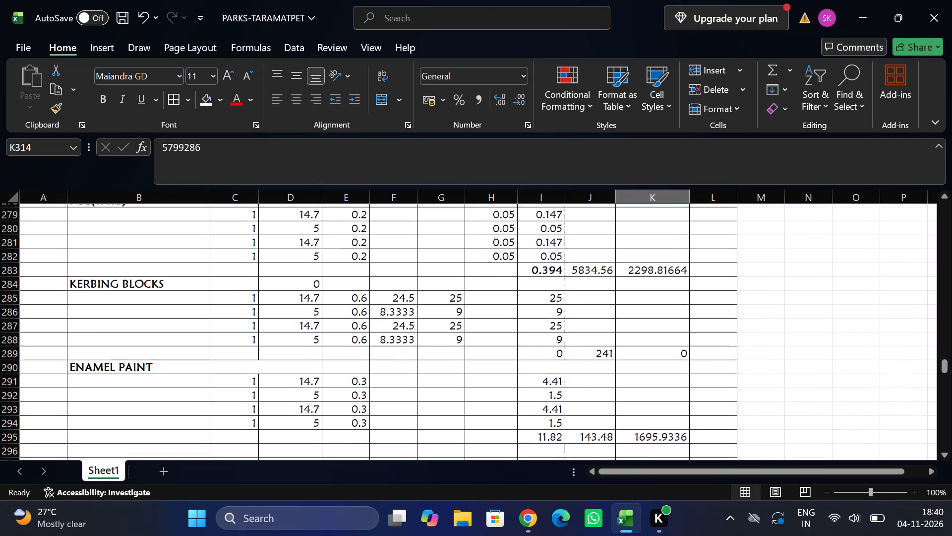
{"action": "scroll", "coordinate": [461, 325], "scroll_direction": "up", "scroll_amount": 2}
{"action": "scroll", "coordinate": [461, 325], "scroll_direction": "down", "scroll_amount": 3}
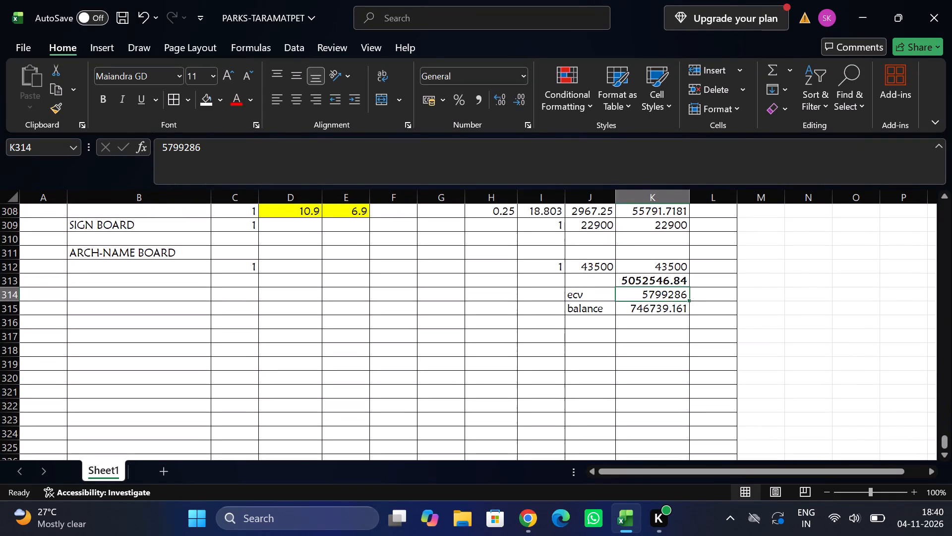
Save the PARKS-TARAMATPET workbook with its current name and location.
{"action": "left_click", "coordinate": [314, 362]}
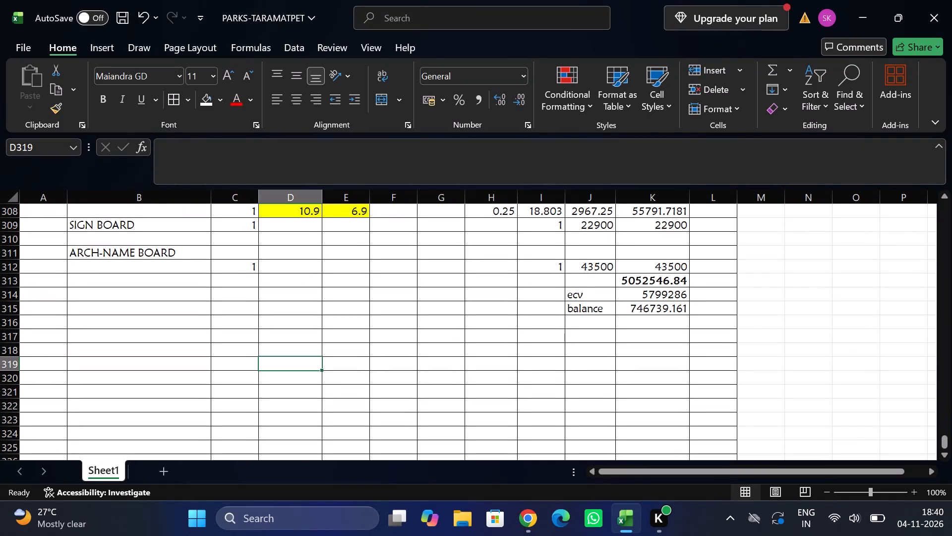
{"action": "key", "text": "ctrl+s"}
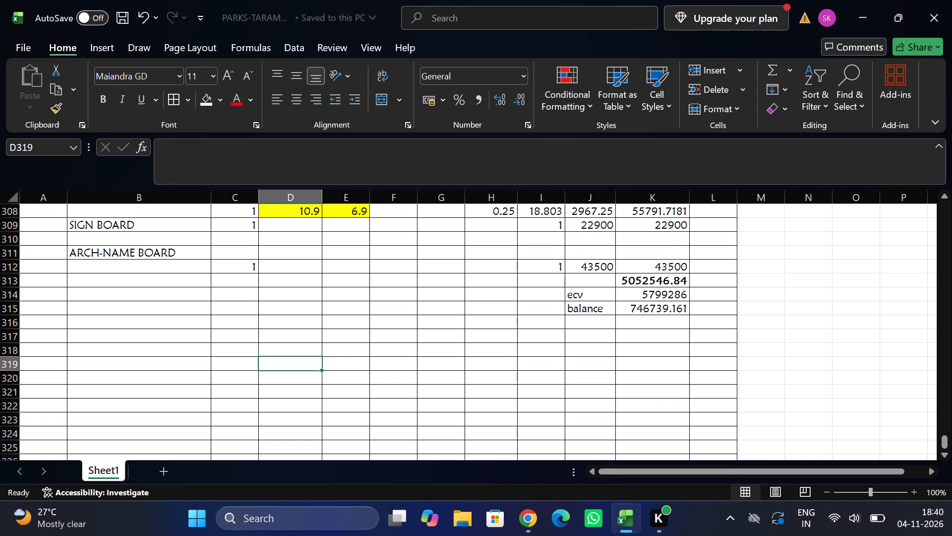
{"action": "key", "text": "ctrl+s"}
{"action": "key", "text": "ctrl+s"}
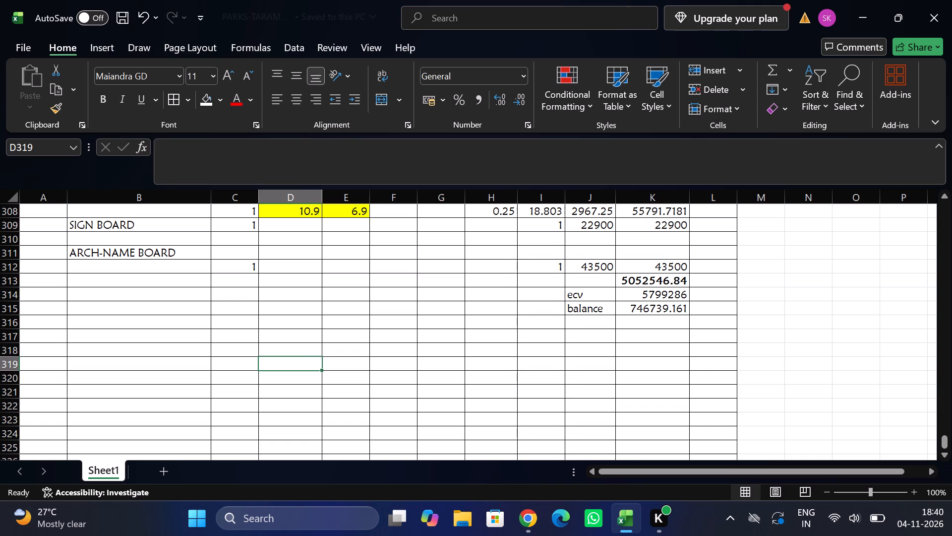
{"action": "left_click", "coordinate": [529, 399]}
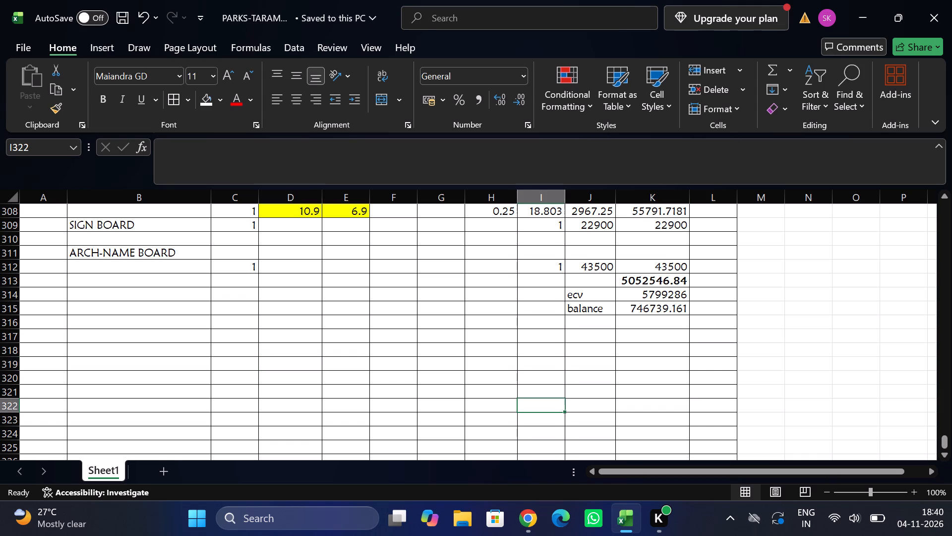
{"action": "left_click", "coordinate": [449, 317]}
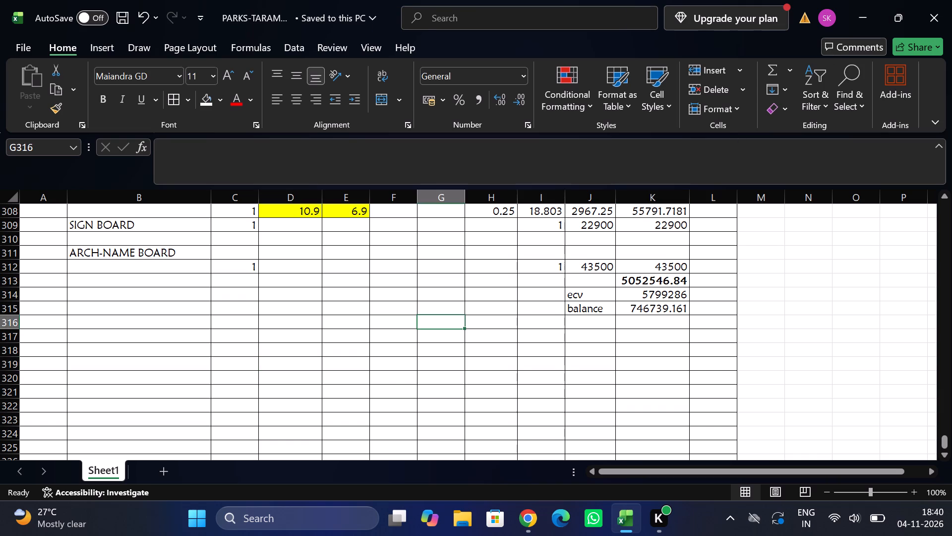
{"action": "key", "text": "ctrl+s"}
{"action": "key", "text": "ctrl+s"}
{"action": "key", "text": "ctrl+s"}
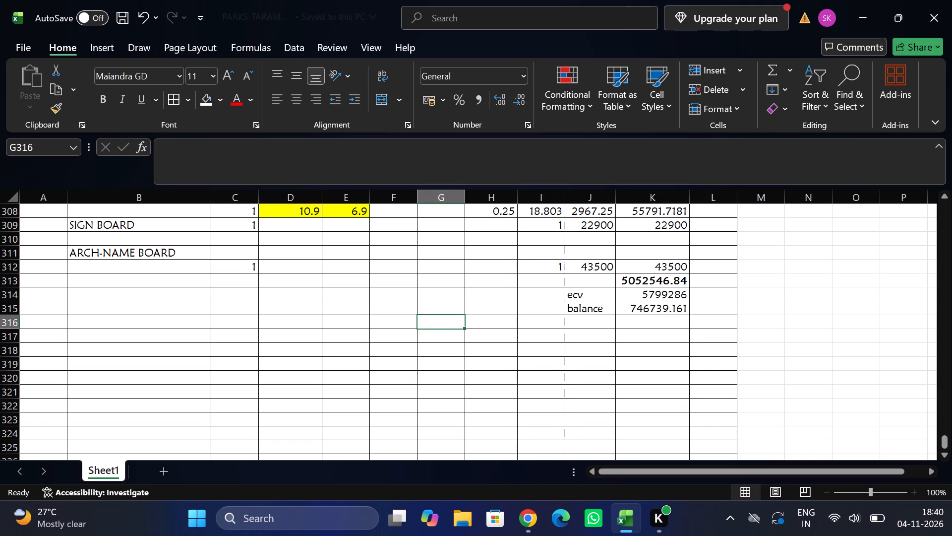